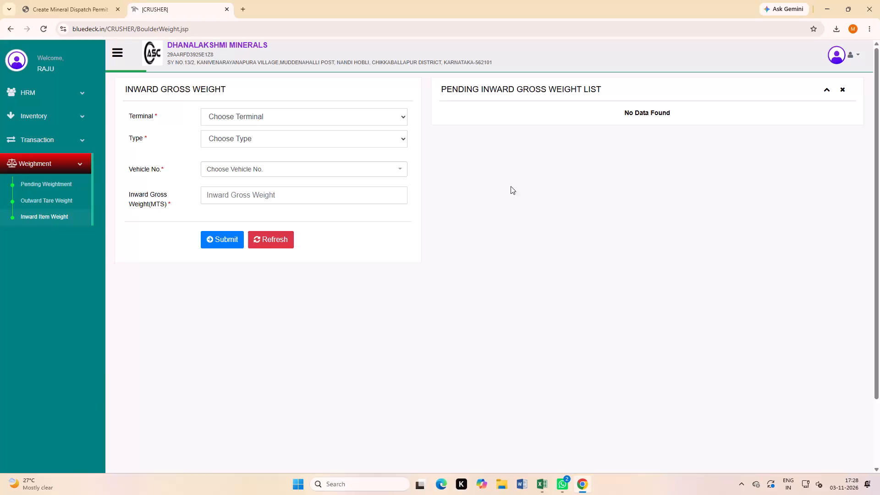
Go to the Create Mineral Dispatch Permit page and sign out of the current DMG-ILMS account.
{"action": "left_click", "coordinate": [577, 487]}
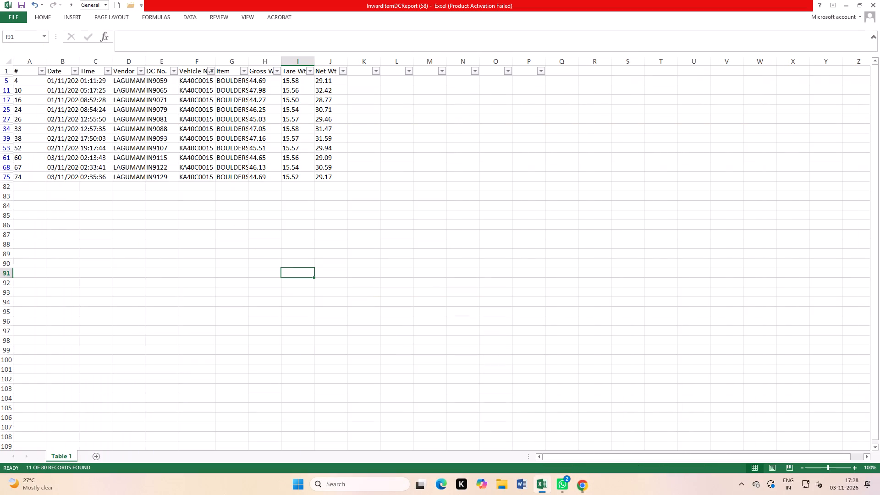
{"action": "left_click", "coordinate": [586, 482]}
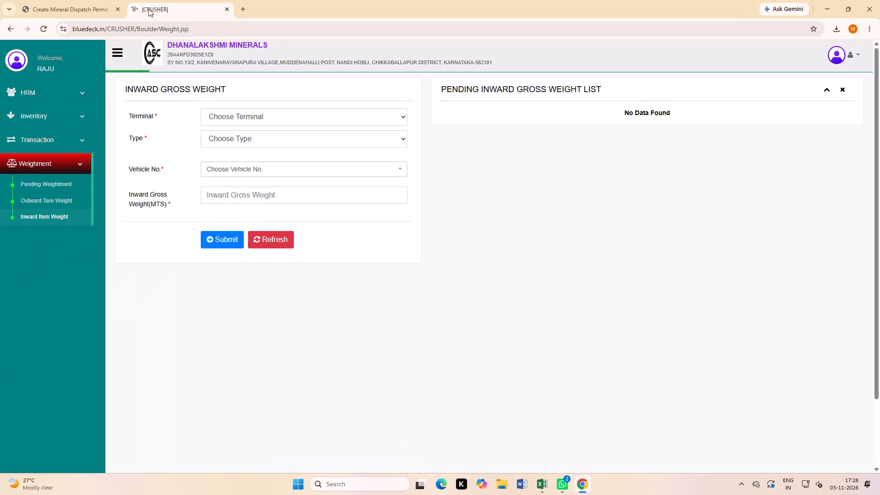
{"action": "left_click", "coordinate": [101, 3]}
{"action": "left_click", "coordinate": [852, 58]}
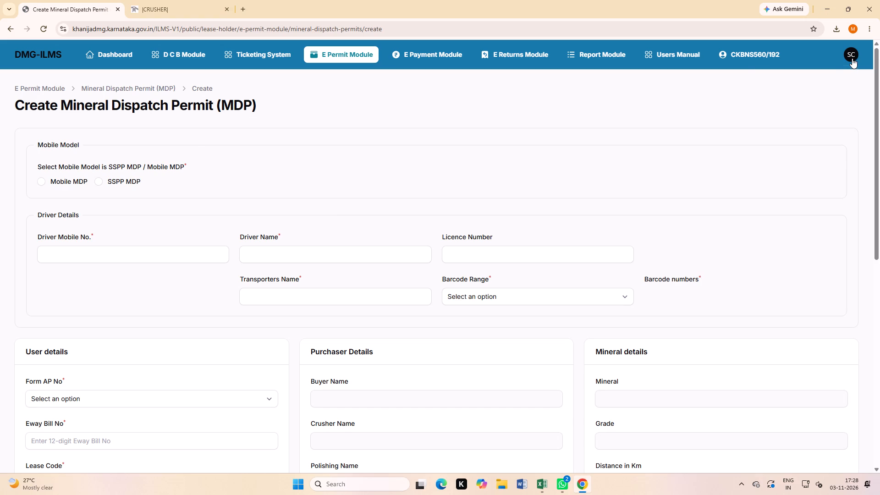
{"action": "left_click", "coordinate": [772, 116]}
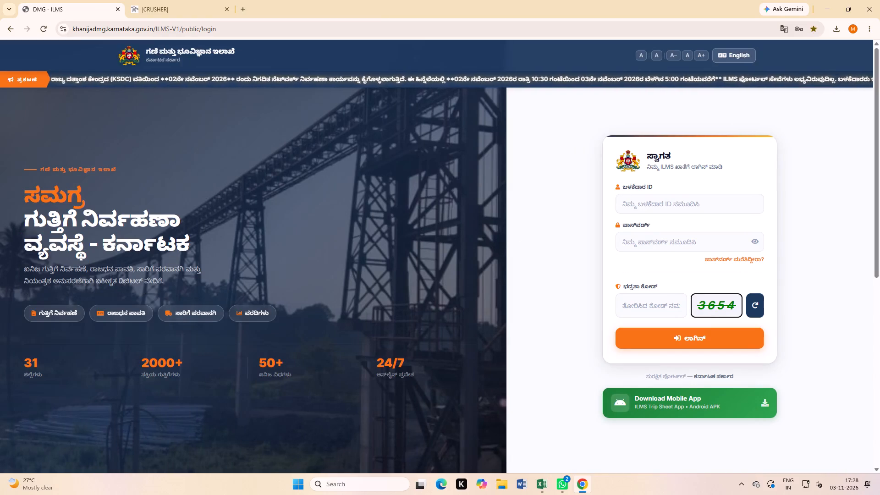
Bring up the saved logins for the user ID on the ILMS login form and browse them for another account.
{"action": "left_click", "coordinate": [678, 196]}
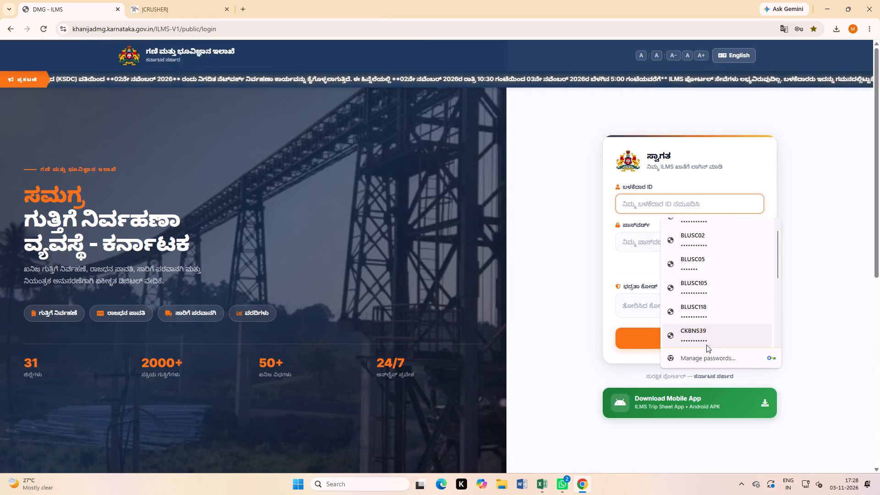
{"action": "scroll", "coordinate": [700, 335], "scroll_direction": "down", "scroll_amount": 2}
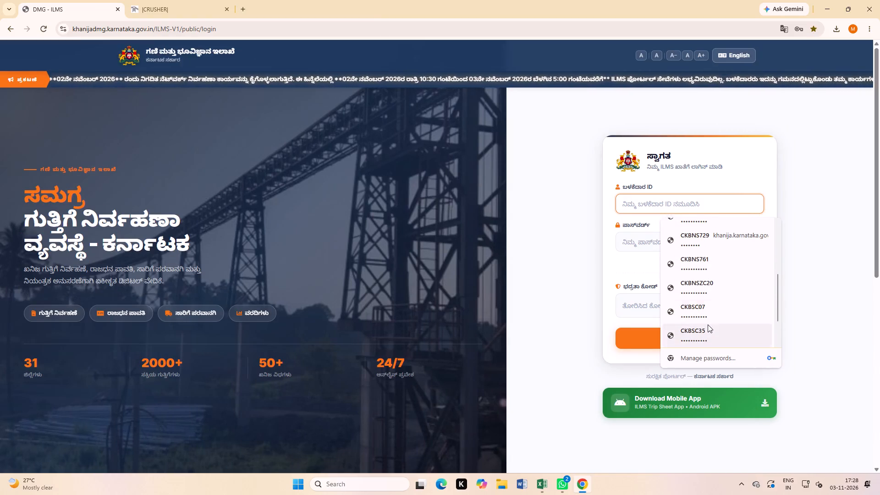
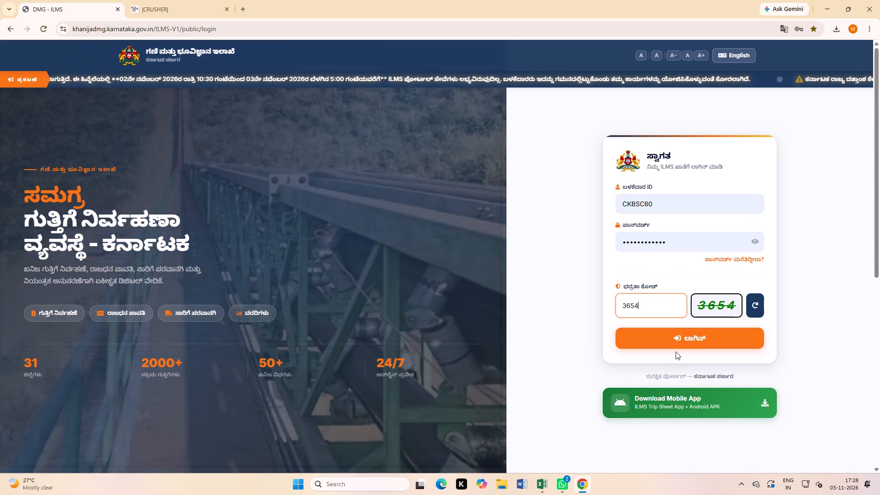
Submit the filled-in login form to sign in to the ILMS portal.
{"action": "left_click", "coordinate": [676, 345]}
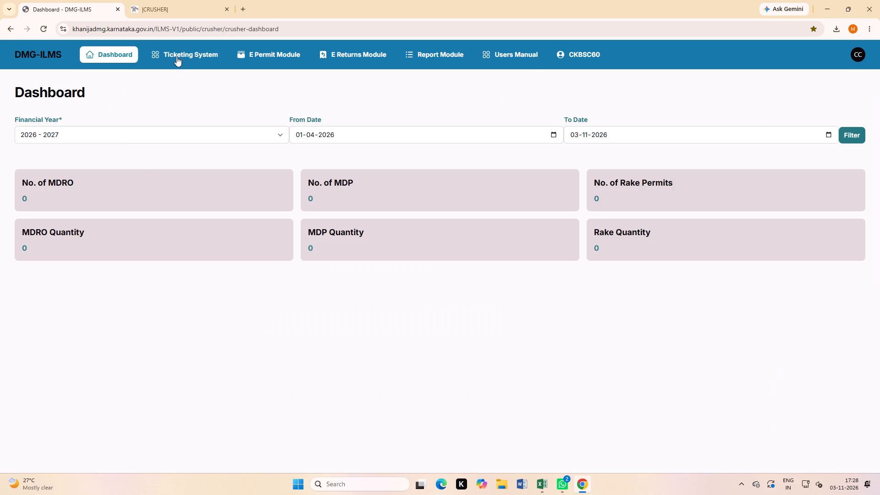
Start a new Production Information record in the E Permit Module with mineral Ordinary Building Stone and grade 20MM.
{"action": "left_click", "coordinate": [285, 56]}
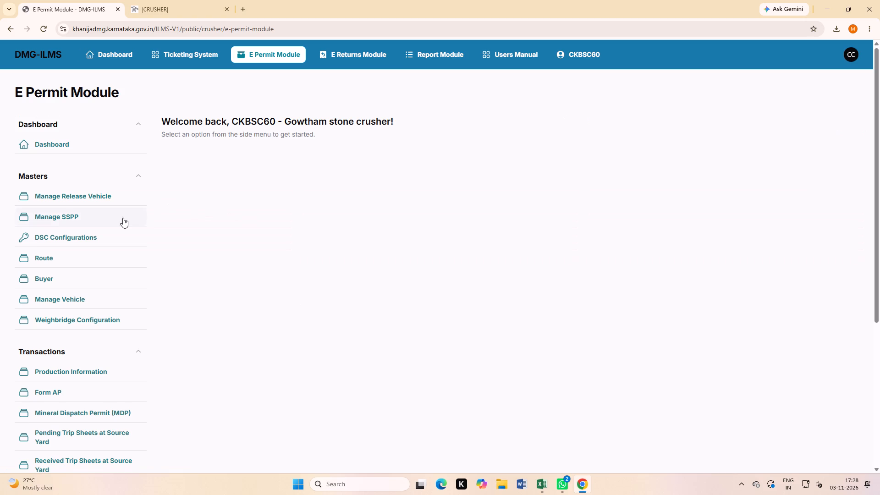
{"action": "left_click", "coordinate": [75, 374]}
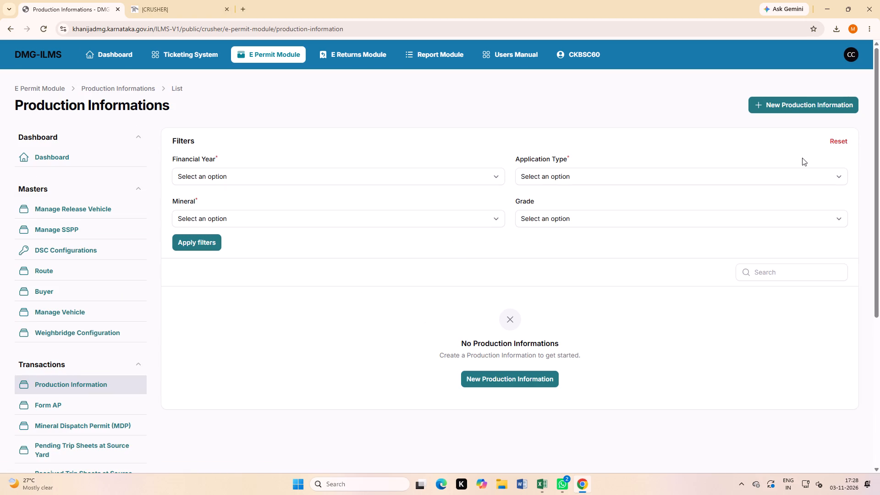
{"action": "left_click", "coordinate": [781, 104]}
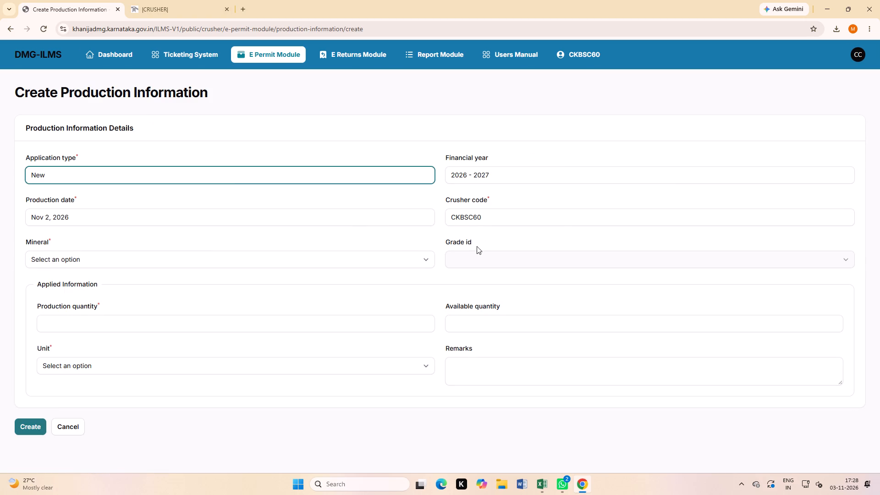
{"action": "left_click", "coordinate": [104, 269]}
{"action": "left_click", "coordinate": [94, 263]}
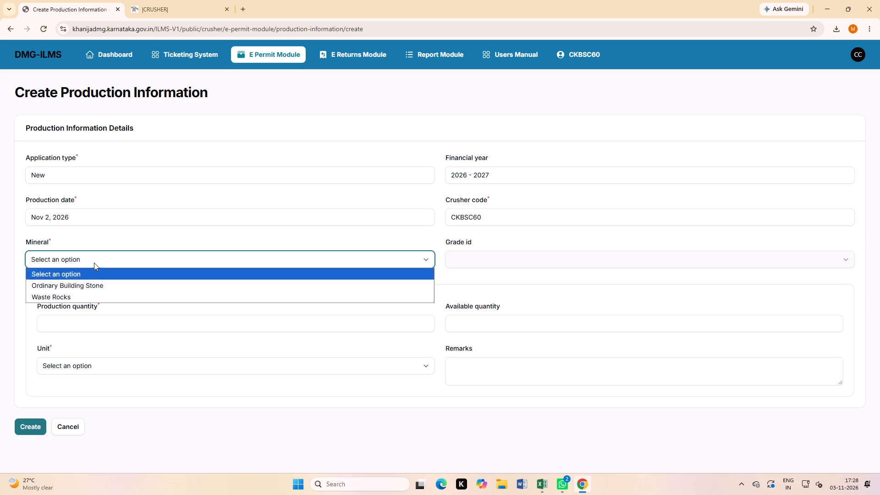
{"action": "left_click", "coordinate": [77, 287]}
{"action": "left_click", "coordinate": [484, 260]}
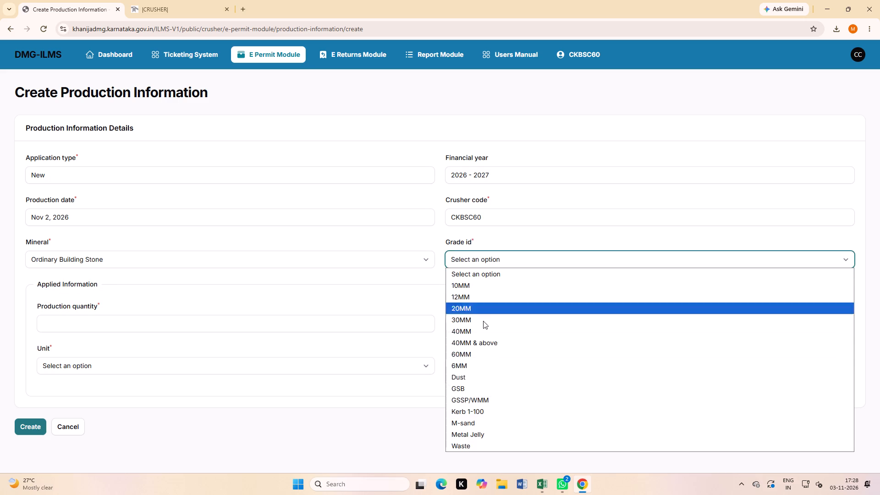
{"action": "left_click", "coordinate": [475, 309]}
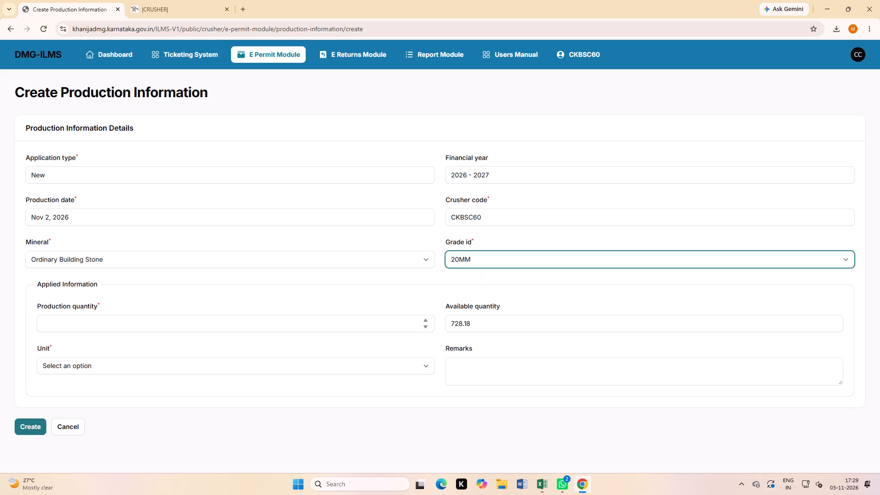
Enter a production quantity of 500 with unit Metric Ton(MT) and create the production record.
{"action": "left_click", "coordinate": [234, 320]}
{"action": "type", "text": "500"}
{"action": "left_click", "coordinate": [220, 347]}
{"action": "left_click", "coordinate": [145, 365]}
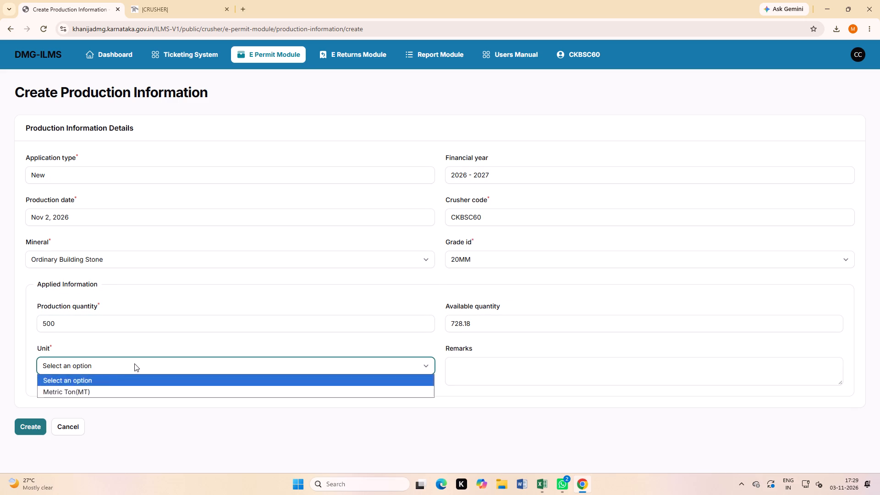
{"action": "left_click", "coordinate": [103, 393]}
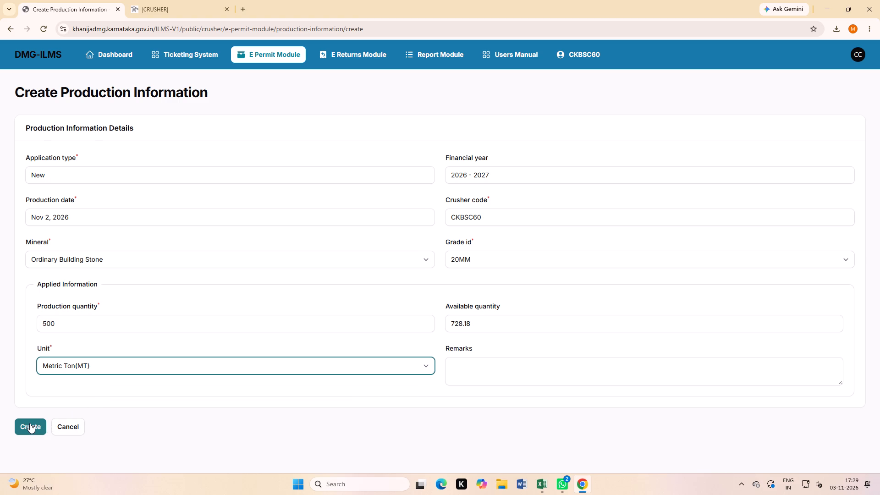
{"action": "left_click", "coordinate": [30, 423]}
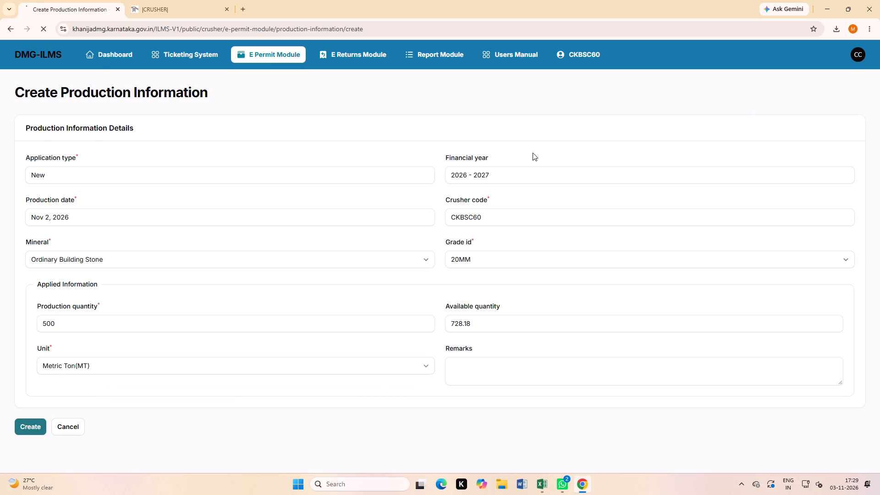
Start a new Form AP with application type New, mineral Ordinary Building Stone and mode of transportation By Road.
{"action": "scroll", "coordinate": [73, 407], "scroll_direction": "down", "scroll_amount": 3}
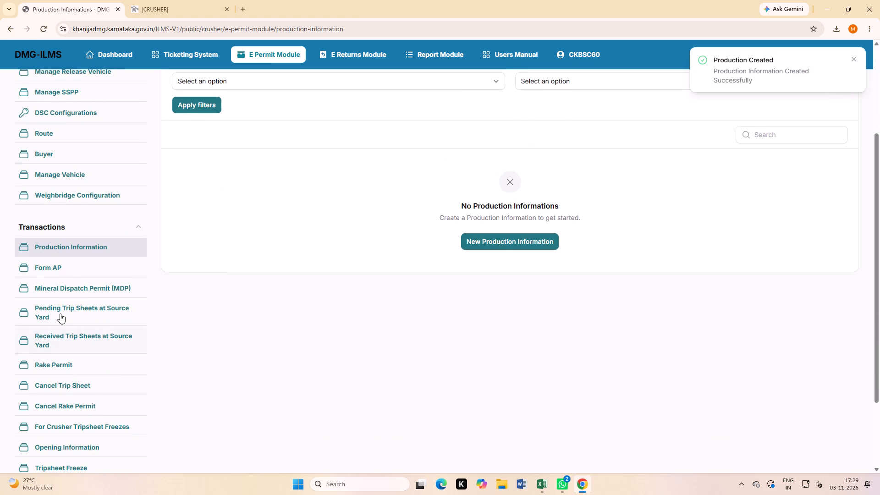
{"action": "left_click", "coordinate": [51, 261]}
{"action": "left_click", "coordinate": [812, 102]}
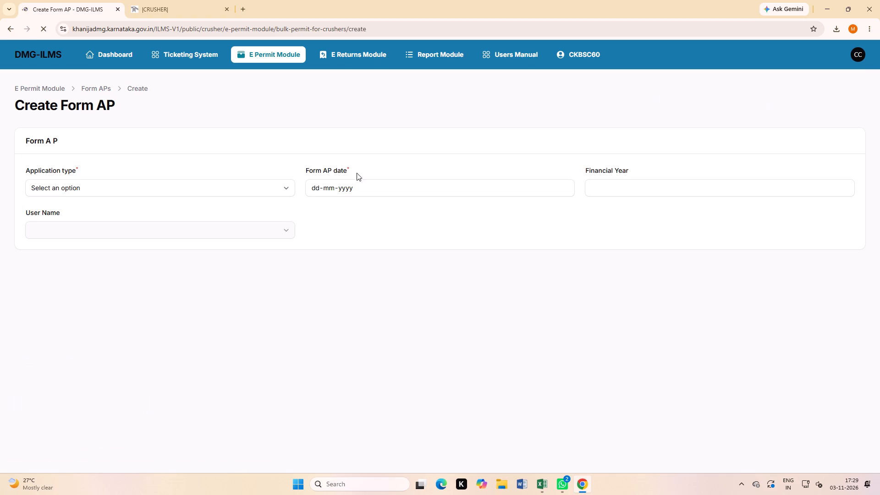
{"action": "left_click", "coordinate": [122, 219]}
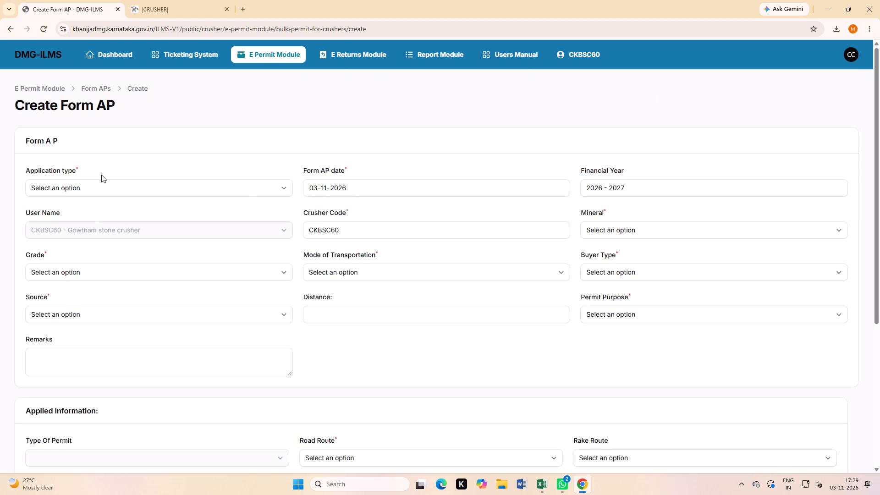
{"action": "left_click", "coordinate": [95, 192]}
{"action": "left_click", "coordinate": [75, 218]}
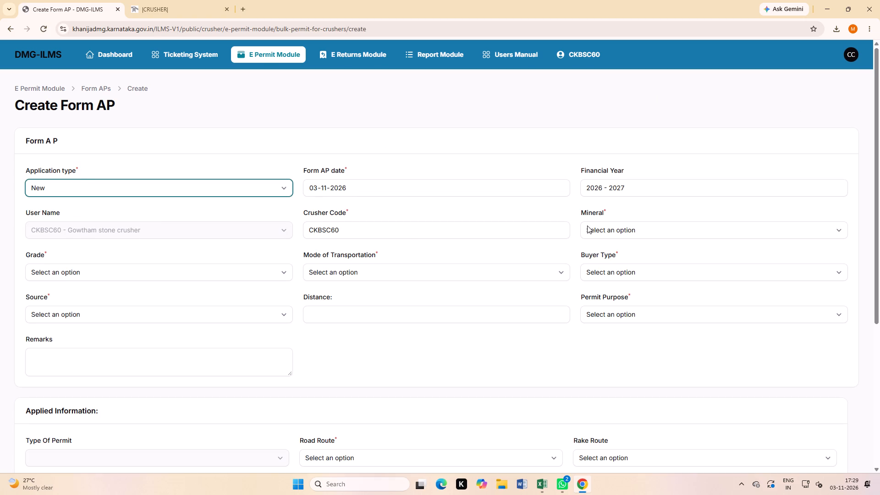
{"action": "left_click", "coordinate": [599, 224]}
{"action": "left_click", "coordinate": [609, 258]}
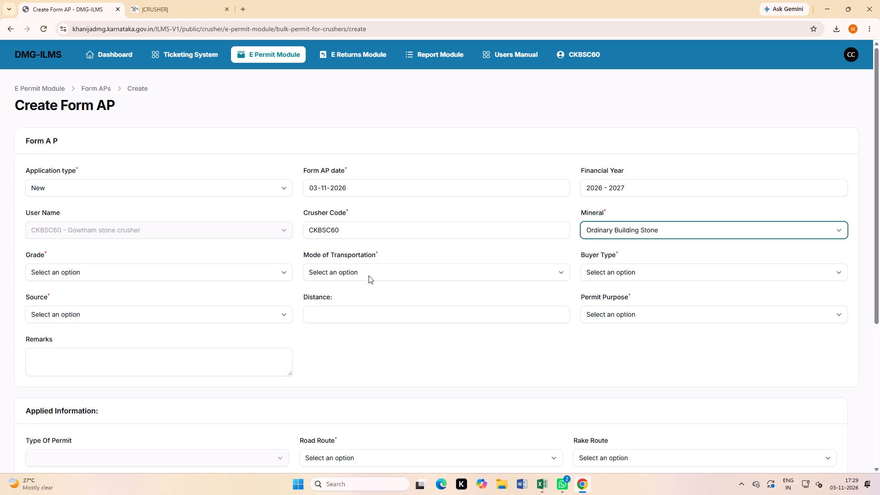
{"action": "left_click", "coordinate": [368, 275]}
{"action": "left_click", "coordinate": [342, 308]}
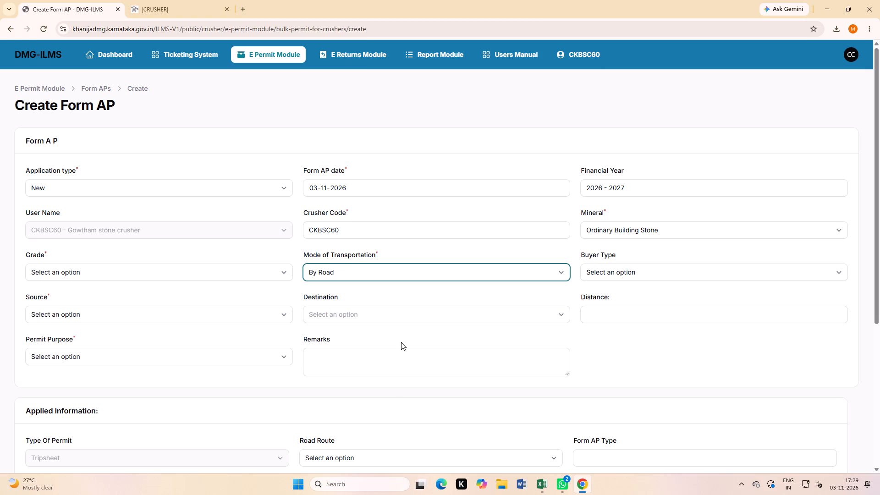
Set the Form AP's grade to 20MM, permit purpose to D2 -InState sale to Mineral based Industry, and source to Kanivenarayanapura.
{"action": "left_click", "coordinate": [79, 319]}
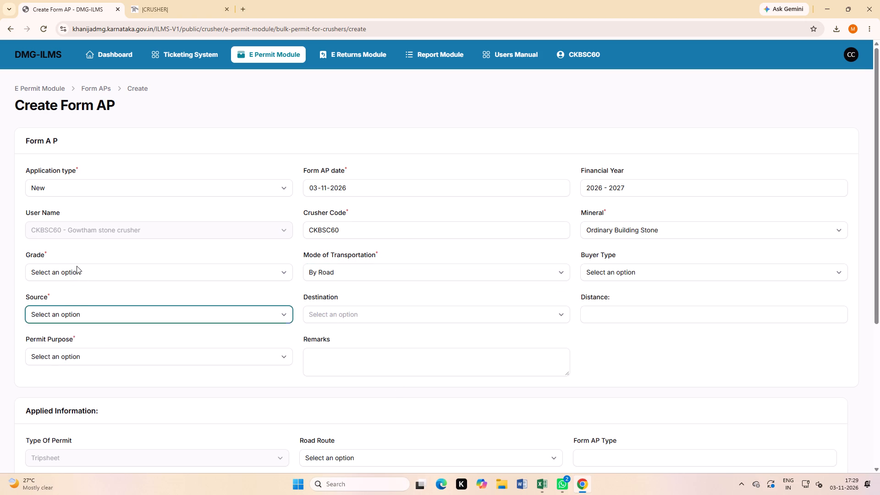
{"action": "left_click", "coordinate": [77, 266]}
{"action": "left_click", "coordinate": [47, 322]}
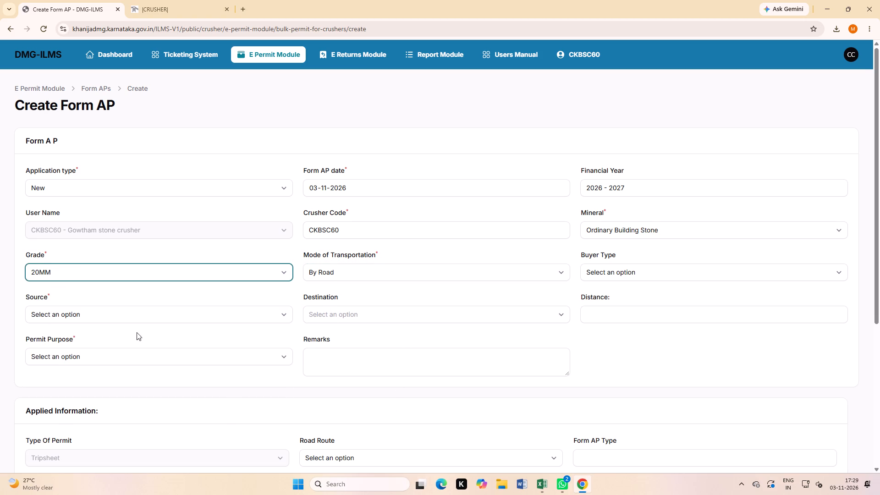
{"action": "left_click", "coordinate": [120, 317]}
{"action": "left_click", "coordinate": [82, 356]}
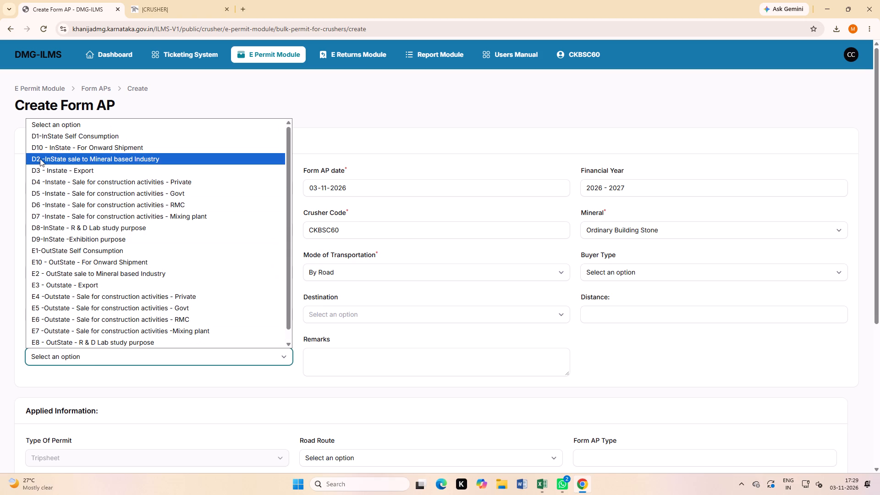
{"action": "left_click", "coordinate": [40, 159]}
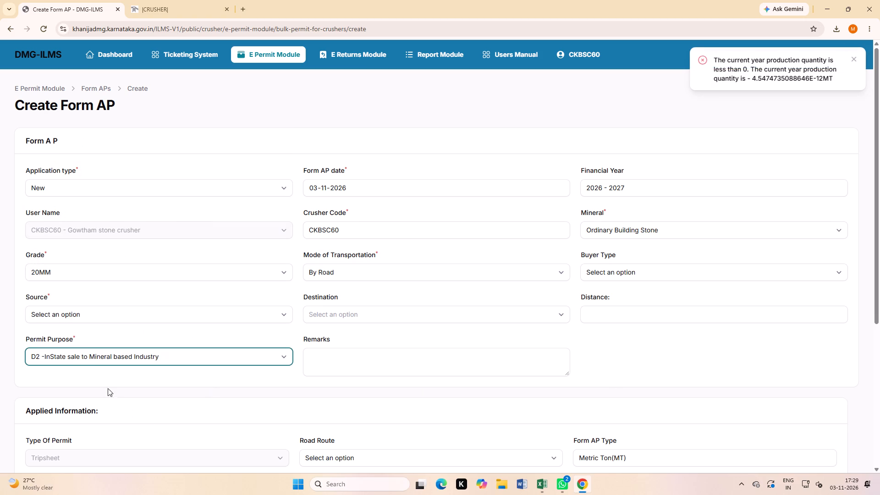
{"action": "left_click", "coordinate": [78, 314]}
{"action": "left_click", "coordinate": [77, 337]}
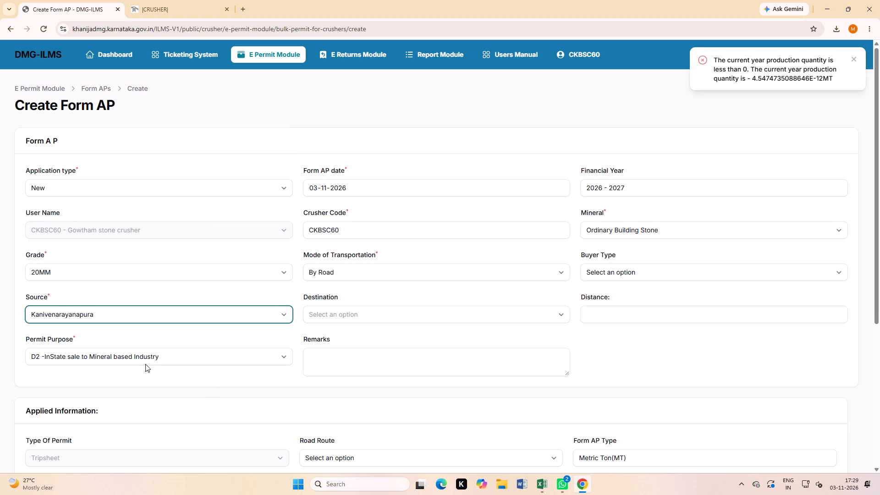
{"action": "left_click", "coordinate": [170, 378]}
Enter a Form AP quantity of 500 and check the road route options.
{"action": "scroll", "coordinate": [235, 363], "scroll_direction": "down", "scroll_amount": 4}
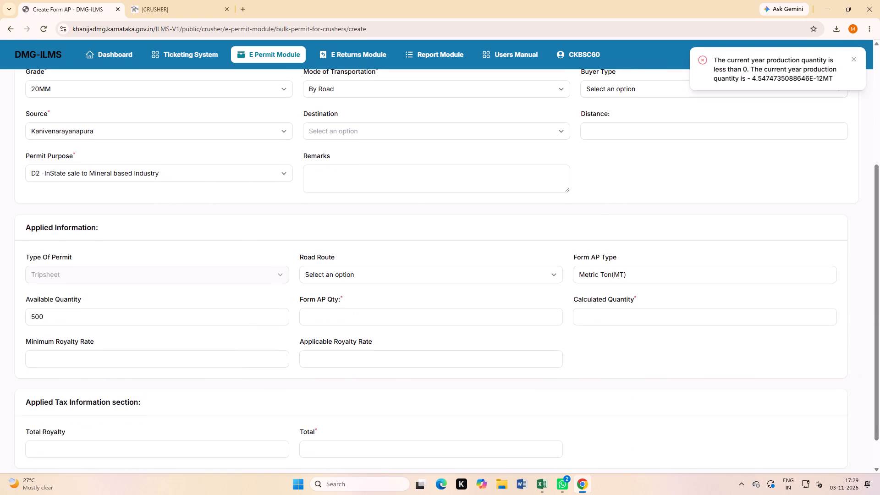
{"action": "left_click", "coordinate": [335, 312]}
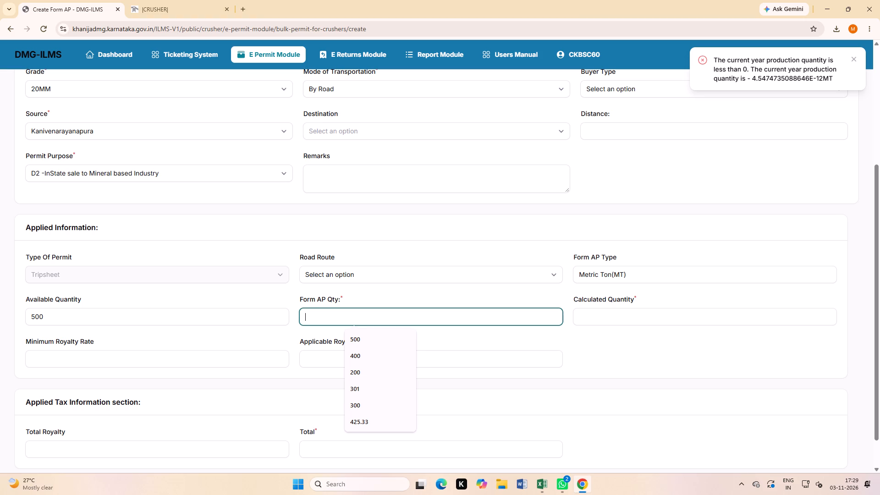
{"action": "type", "text": "500"}
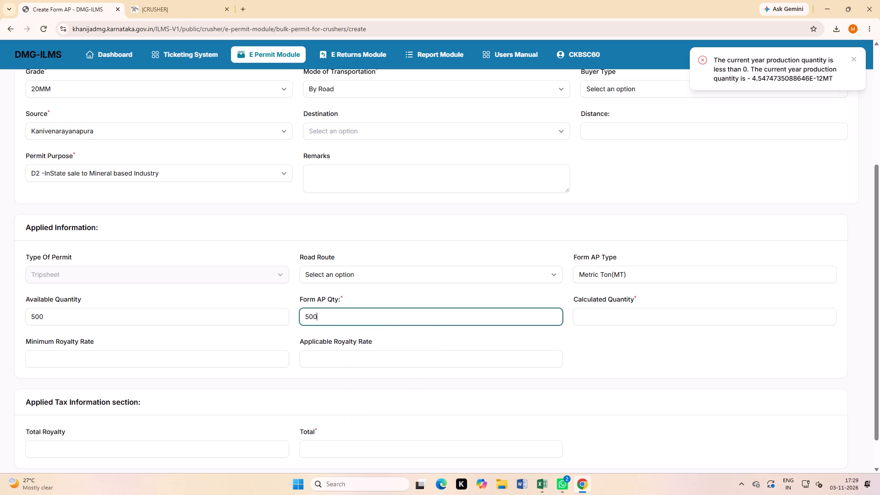
{"action": "left_click", "coordinate": [432, 339]}
{"action": "left_click", "coordinate": [414, 275]}
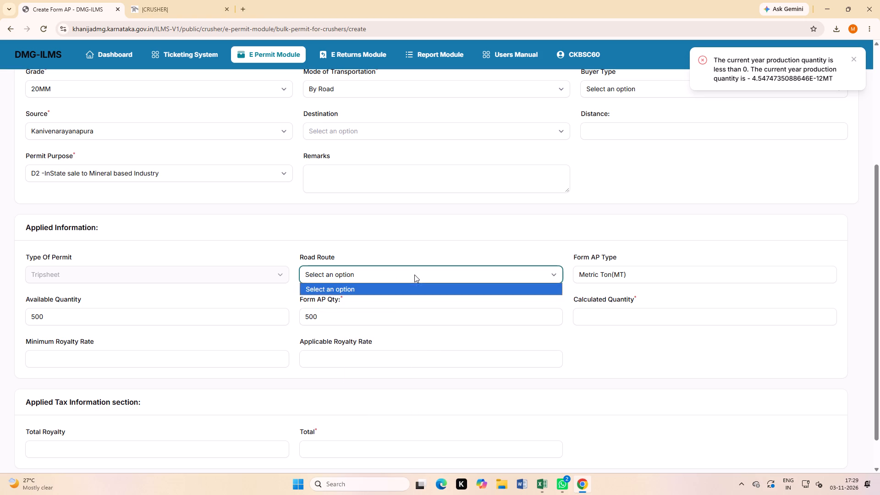
{"action": "left_click", "coordinate": [414, 275]}
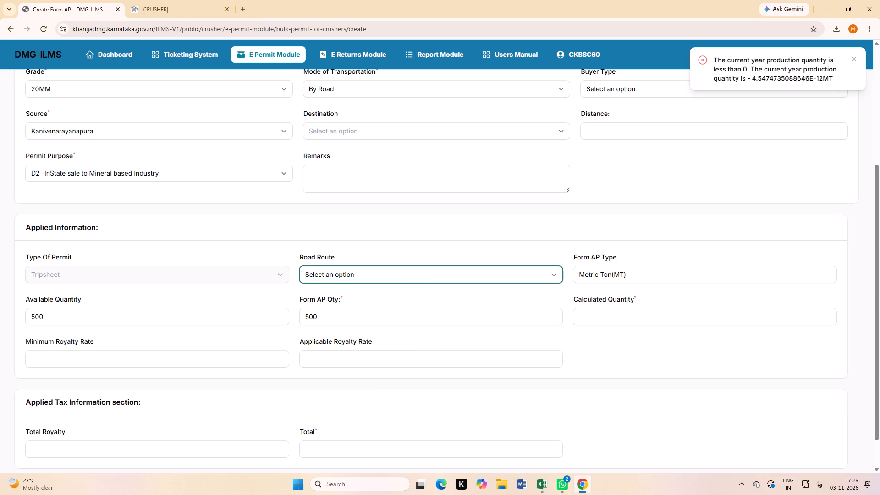
{"action": "left_click", "coordinate": [267, 336]}
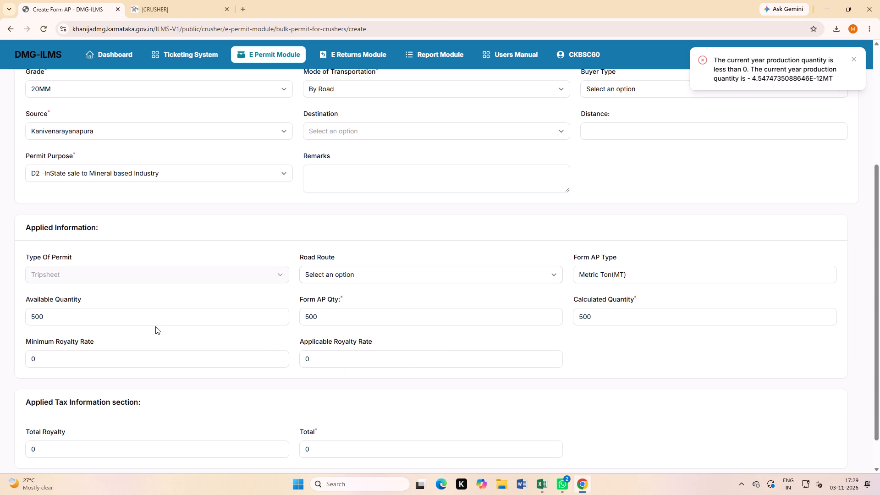
Review the filled-in Form AP details and submit the form for creation.
{"action": "scroll", "coordinate": [155, 326], "scroll_direction": "up", "scroll_amount": 5}
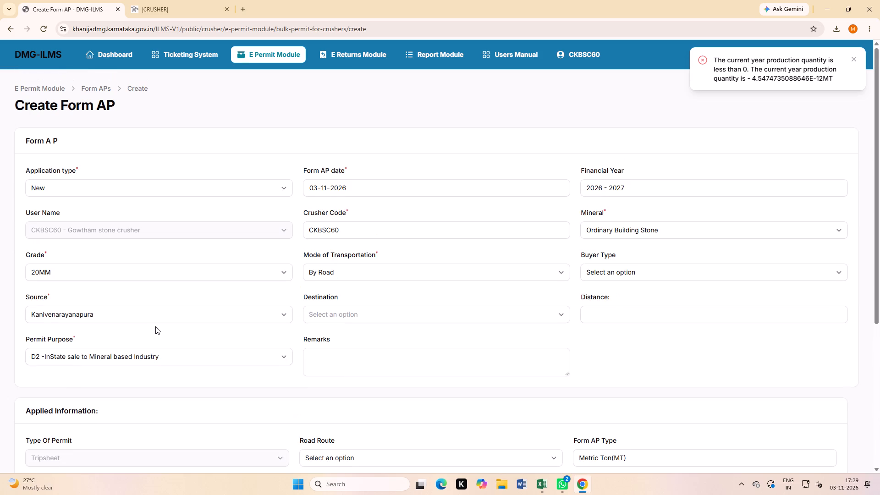
{"action": "scroll", "coordinate": [201, 334], "scroll_direction": "up", "scroll_amount": 1}
{"action": "scroll", "coordinate": [201, 334], "scroll_direction": "down", "scroll_amount": 6}
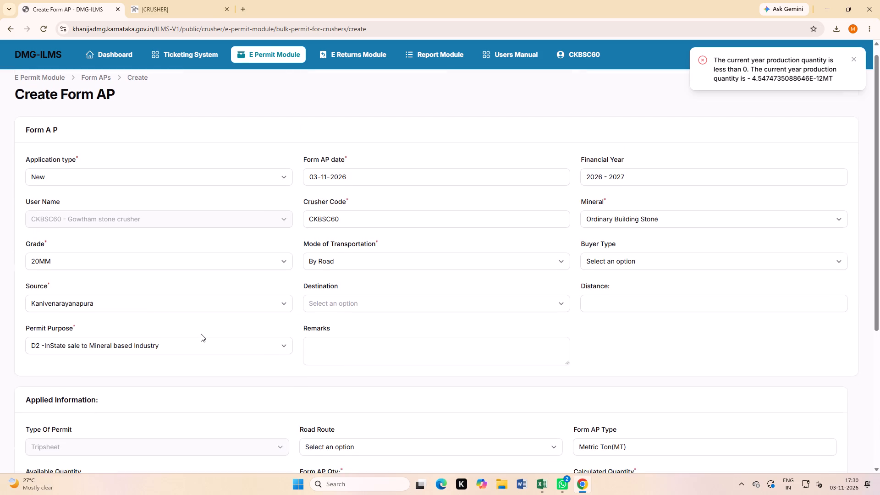
{"action": "scroll", "coordinate": [170, 380], "scroll_direction": "down", "scroll_amount": 6}
{"action": "left_click", "coordinate": [33, 448]}
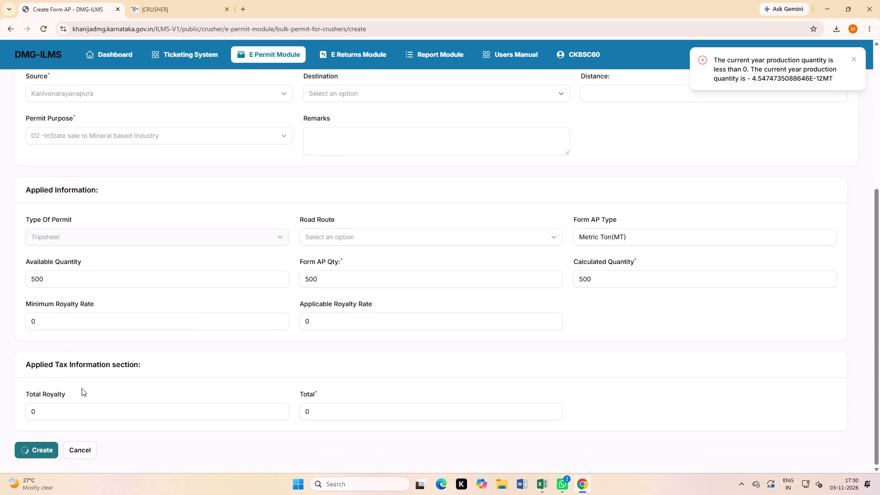
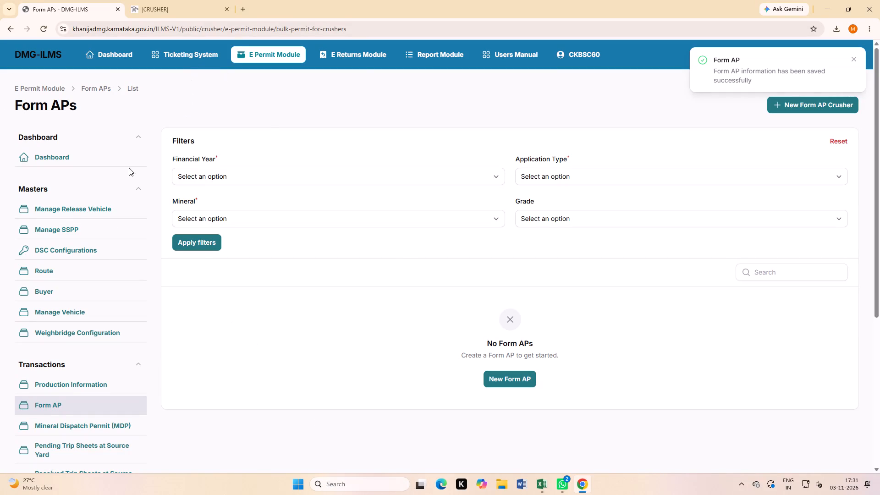
{"action": "scroll", "coordinate": [93, 298], "scroll_direction": "down", "scroll_amount": 4}
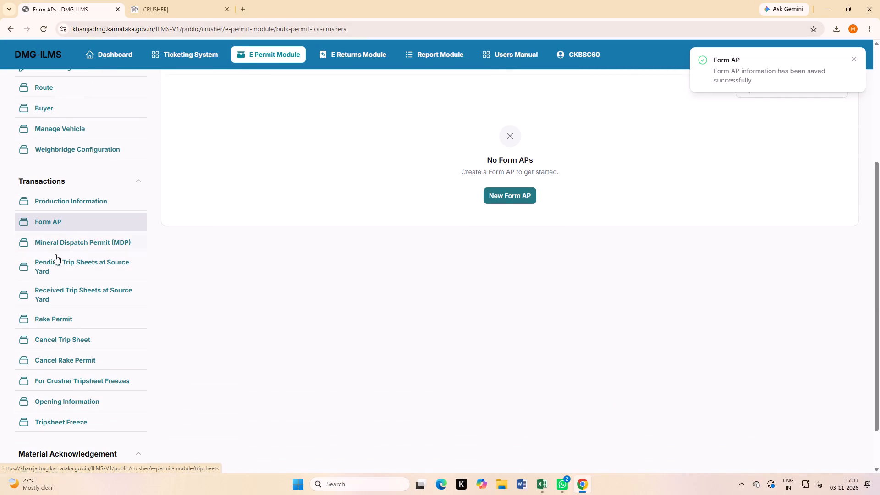
{"action": "left_click", "coordinate": [55, 240]}
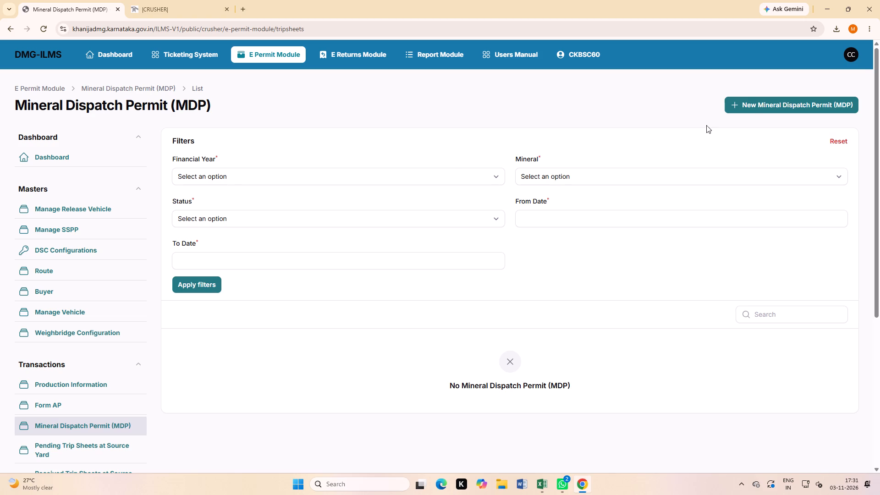
{"action": "left_click", "coordinate": [793, 101]}
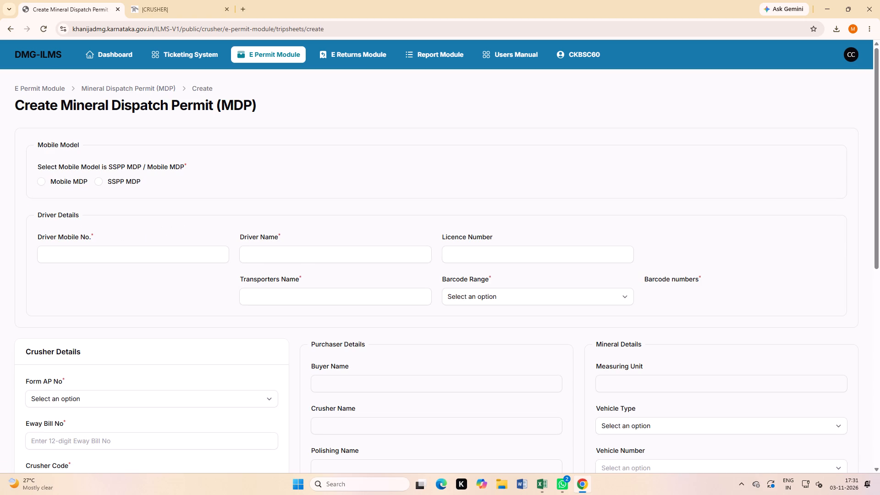
{"action": "left_click", "coordinate": [75, 392]}
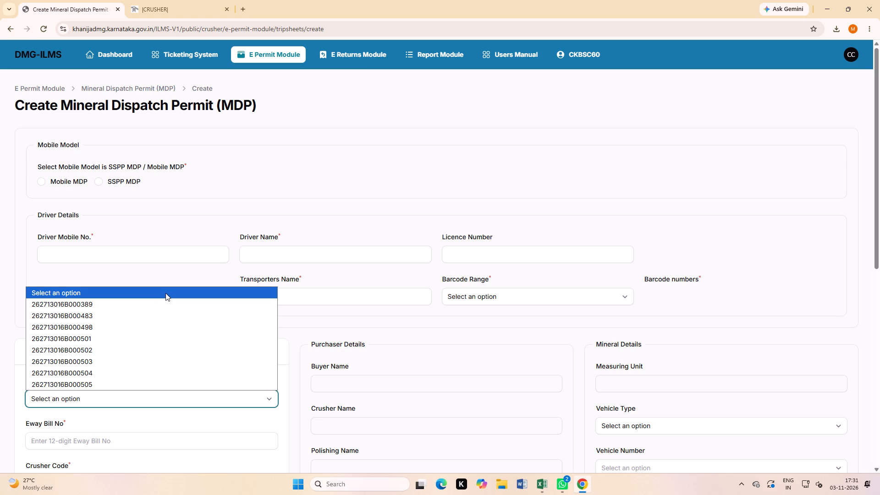
{"action": "left_click", "coordinate": [113, 316]}
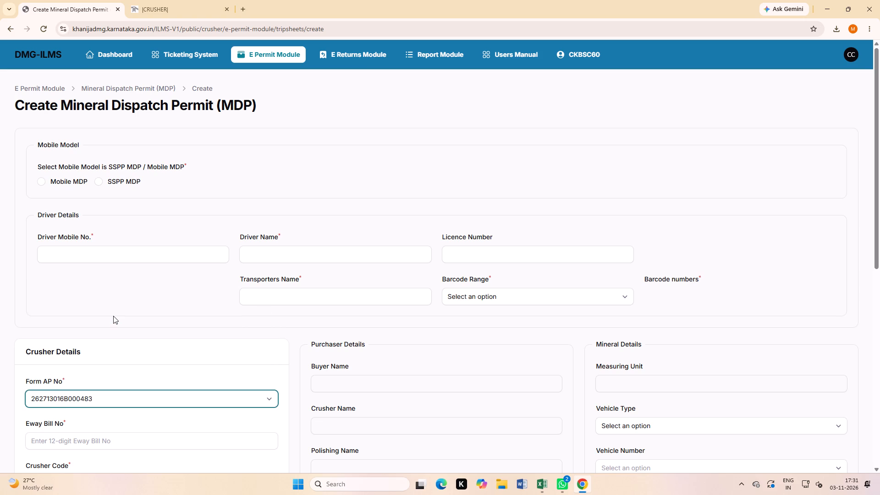
{"action": "scroll", "coordinate": [113, 316], "scroll_direction": "down", "scroll_amount": 4}
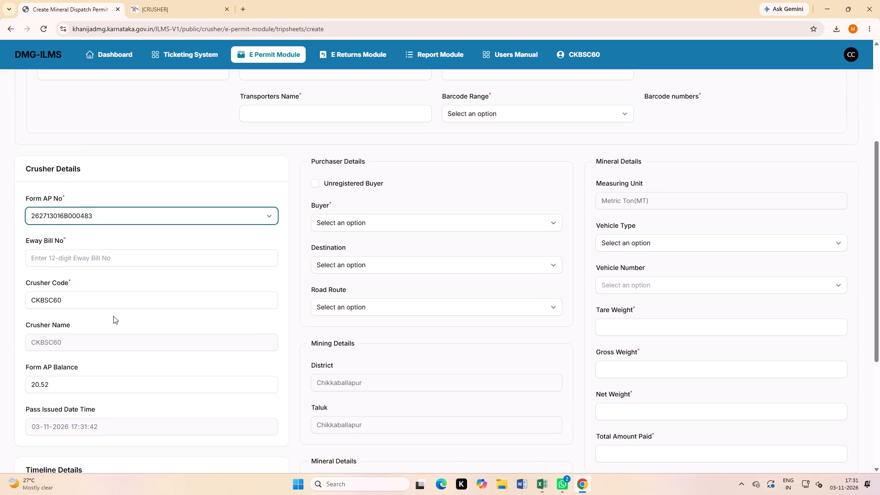
{"action": "scroll", "coordinate": [113, 316], "scroll_direction": "up", "scroll_amount": 1}
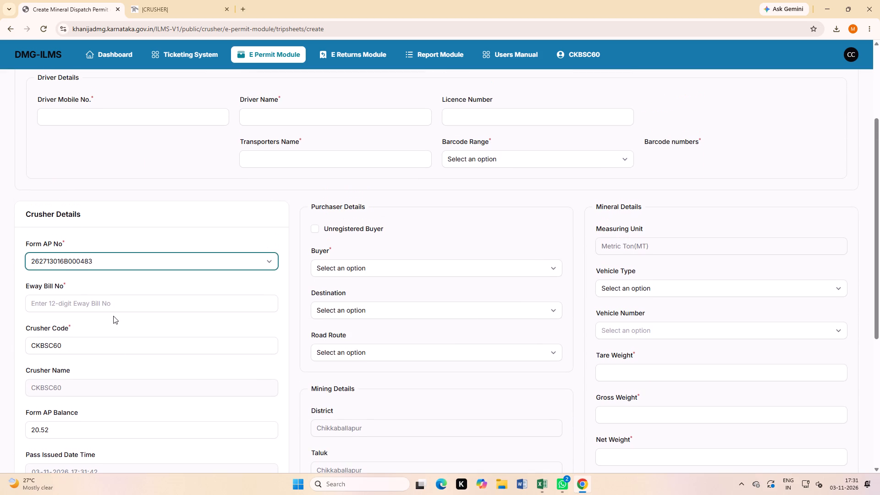
Check the balances of the Form APs ending in 498, 501, 502, 503, 504 and 505 by selecting each in turn.
{"action": "left_click", "coordinate": [117, 257]}
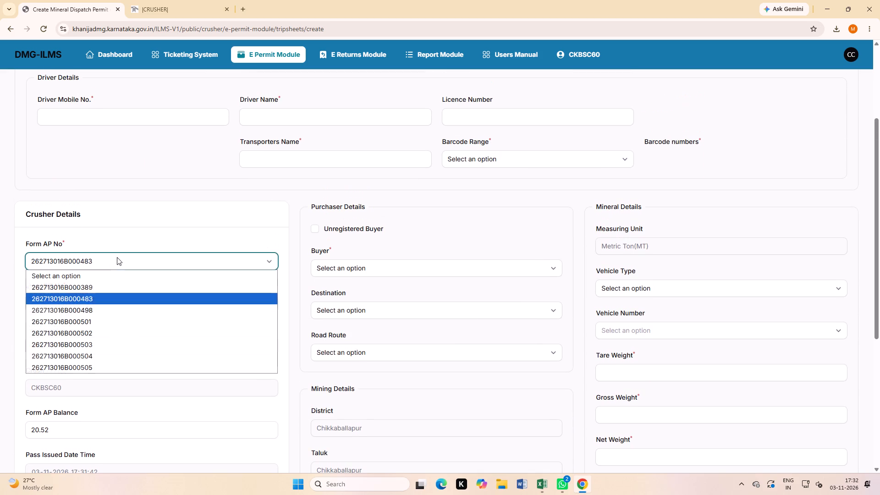
{"action": "left_click", "coordinate": [94, 310]}
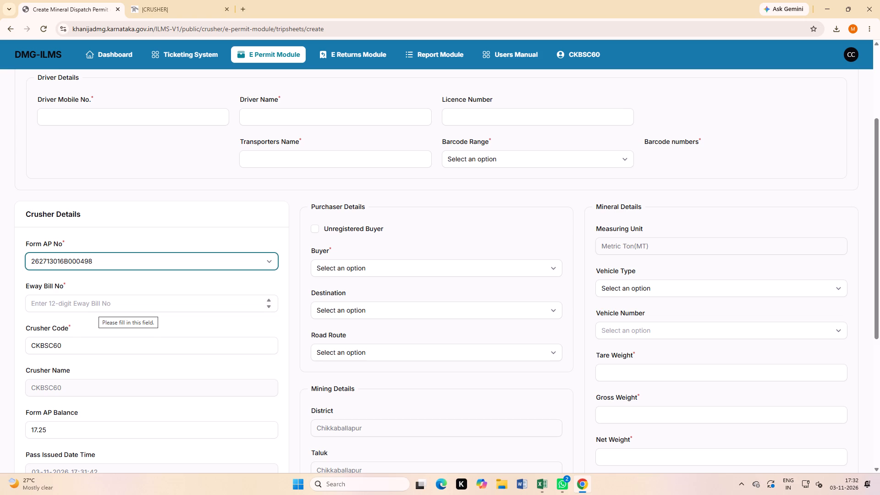
{"action": "left_click", "coordinate": [98, 260]}
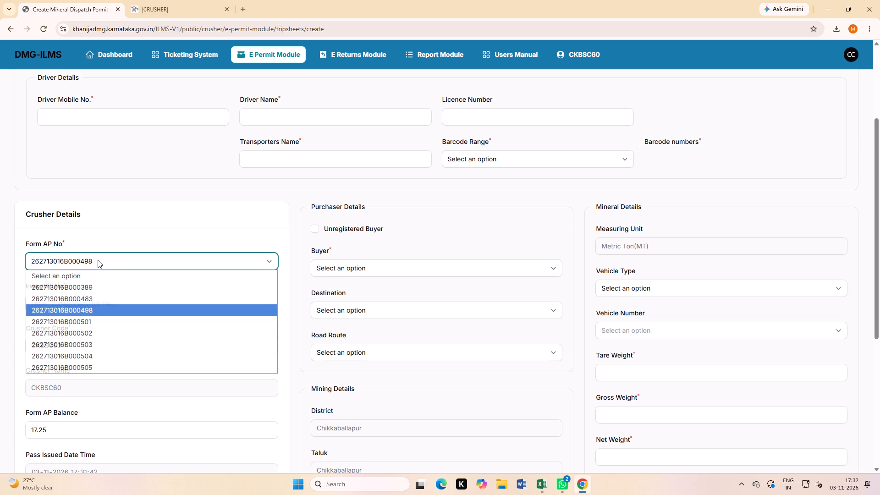
{"action": "left_click", "coordinate": [85, 325]}
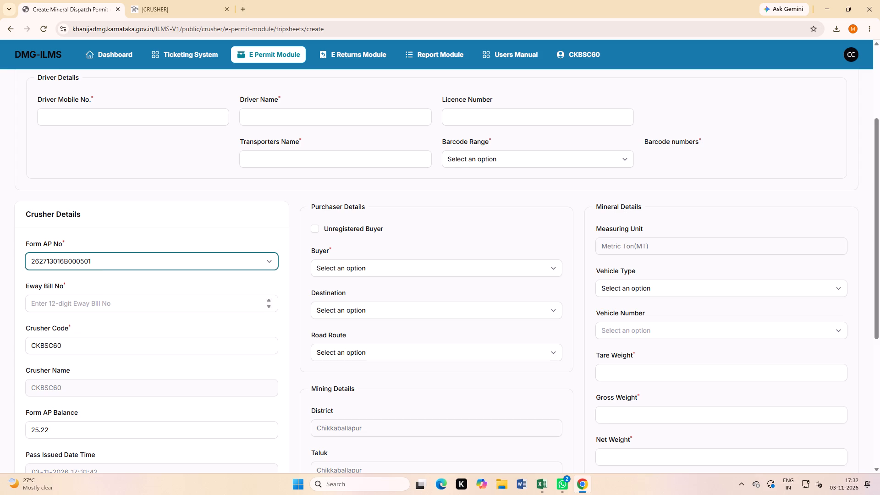
{"action": "left_click", "coordinate": [102, 260]}
{"action": "left_click", "coordinate": [92, 330]}
{"action": "left_click", "coordinate": [110, 257]}
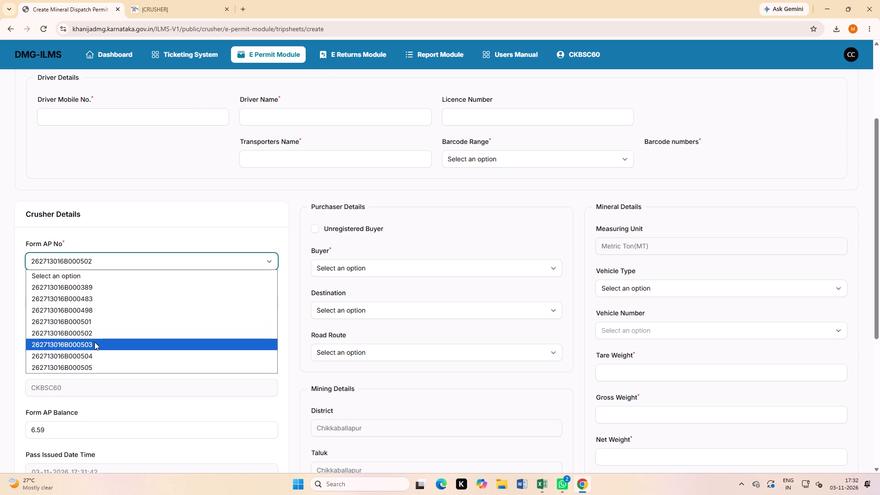
{"action": "left_click", "coordinate": [94, 342]}
{"action": "scroll", "coordinate": [110, 327], "scroll_direction": "down", "scroll_amount": 1}
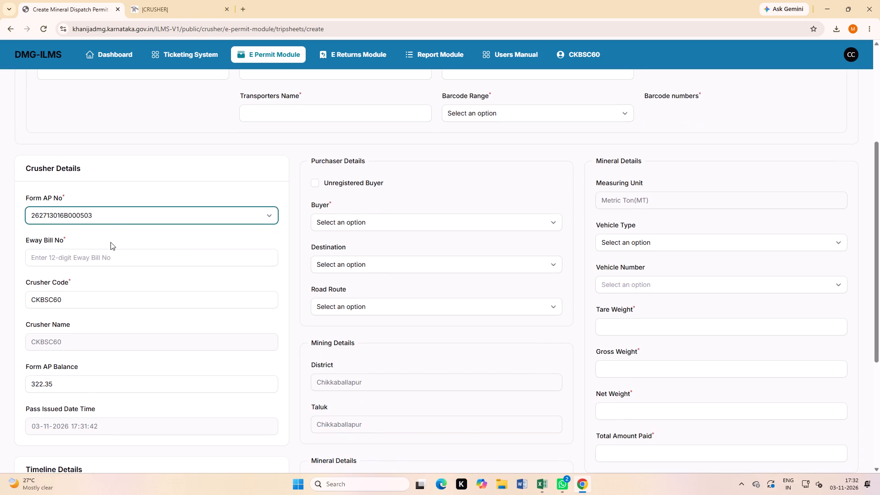
{"action": "left_click", "coordinate": [111, 214]}
{"action": "left_click", "coordinate": [100, 305]}
{"action": "left_click", "coordinate": [121, 214]}
{"action": "left_click", "coordinate": [109, 318]}
{"action": "scroll", "coordinate": [215, 258], "scroll_direction": "up", "scroll_amount": 2}
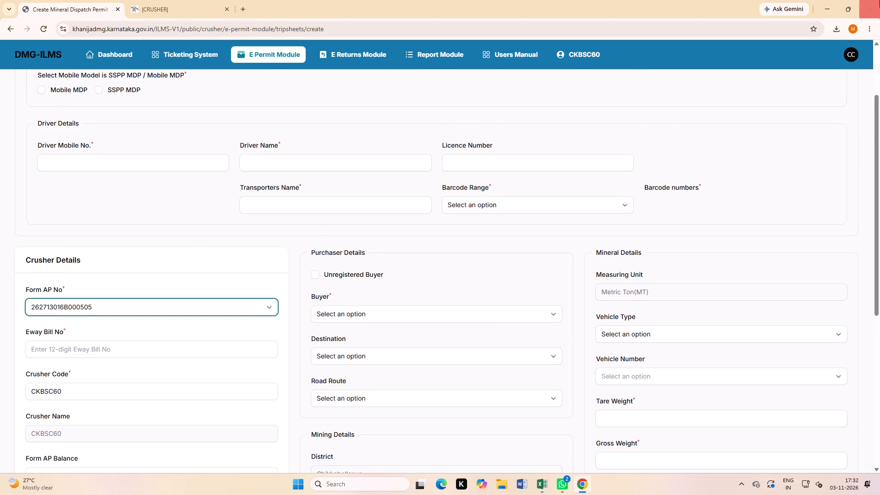
{"action": "scroll", "coordinate": [0, 249], "scroll_direction": "up", "scroll_amount": 4}
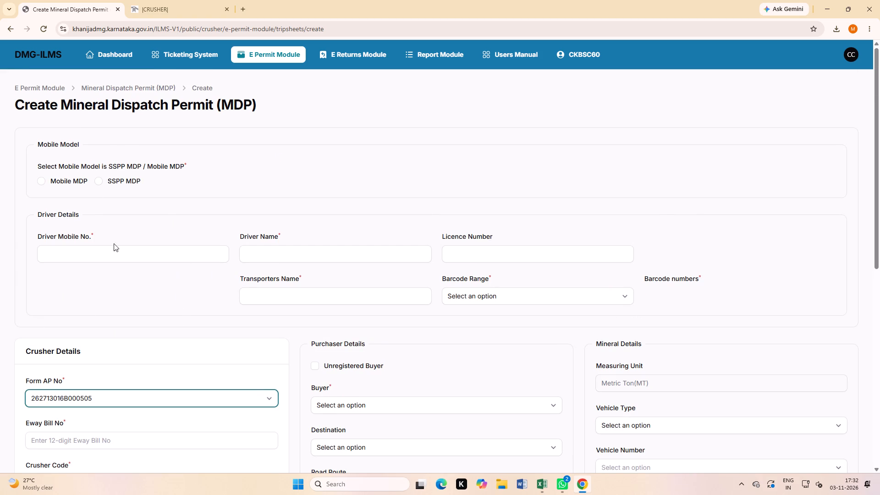
Leave the dispatch permit form and return to the Form AP list in the E Permit Module.
{"action": "left_click", "coordinate": [267, 57]}
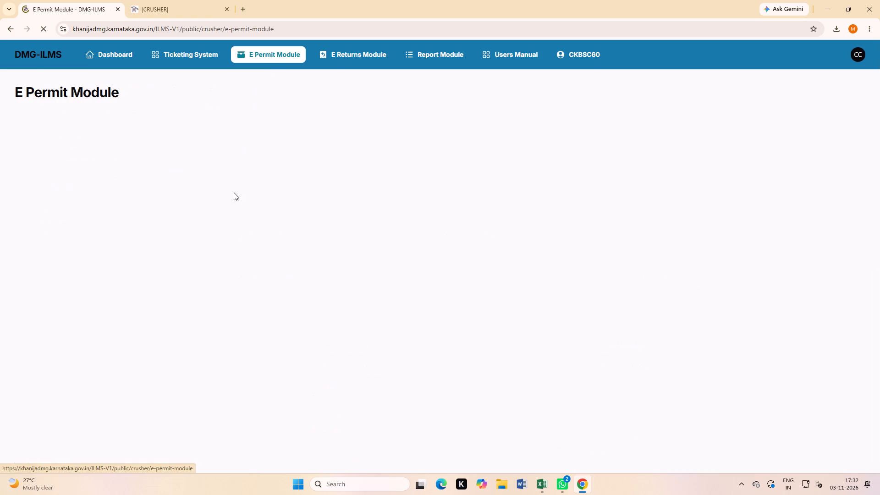
{"action": "scroll", "coordinate": [65, 305], "scroll_direction": "down", "scroll_amount": 2}
{"action": "left_click", "coordinate": [58, 303]}
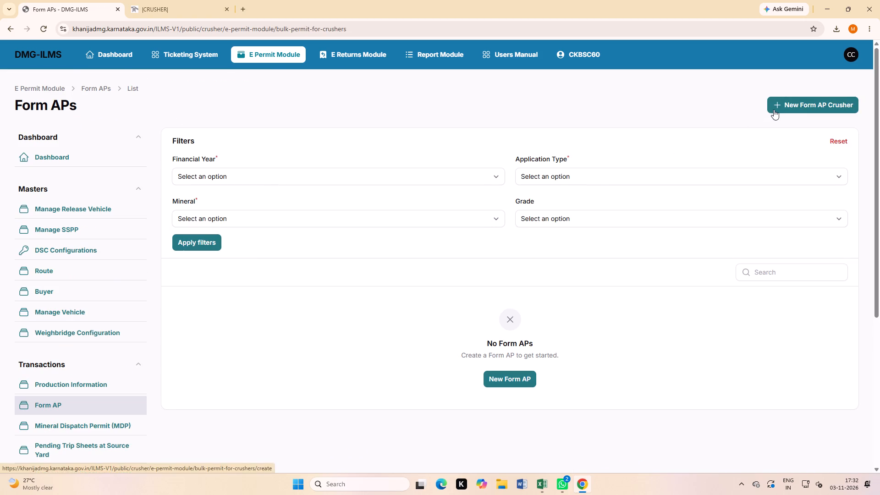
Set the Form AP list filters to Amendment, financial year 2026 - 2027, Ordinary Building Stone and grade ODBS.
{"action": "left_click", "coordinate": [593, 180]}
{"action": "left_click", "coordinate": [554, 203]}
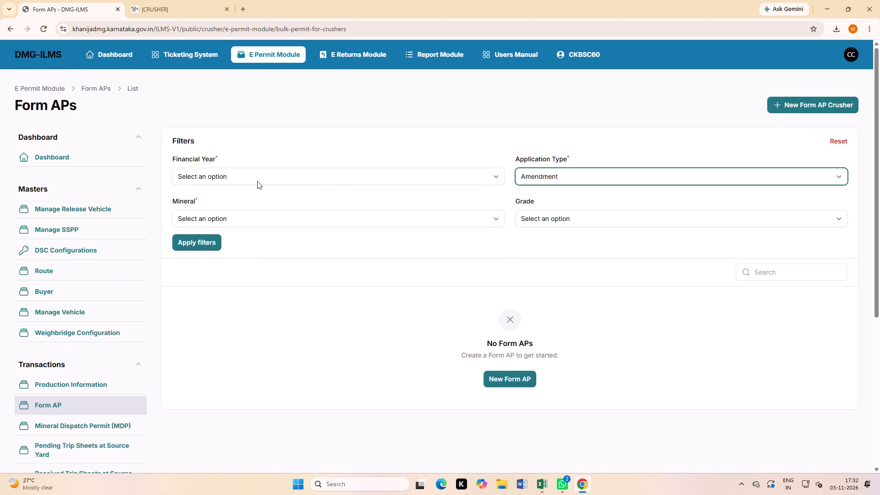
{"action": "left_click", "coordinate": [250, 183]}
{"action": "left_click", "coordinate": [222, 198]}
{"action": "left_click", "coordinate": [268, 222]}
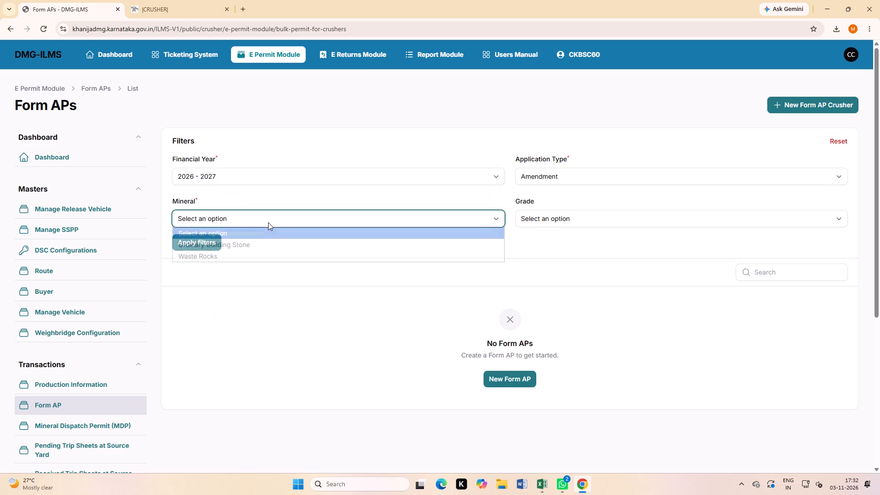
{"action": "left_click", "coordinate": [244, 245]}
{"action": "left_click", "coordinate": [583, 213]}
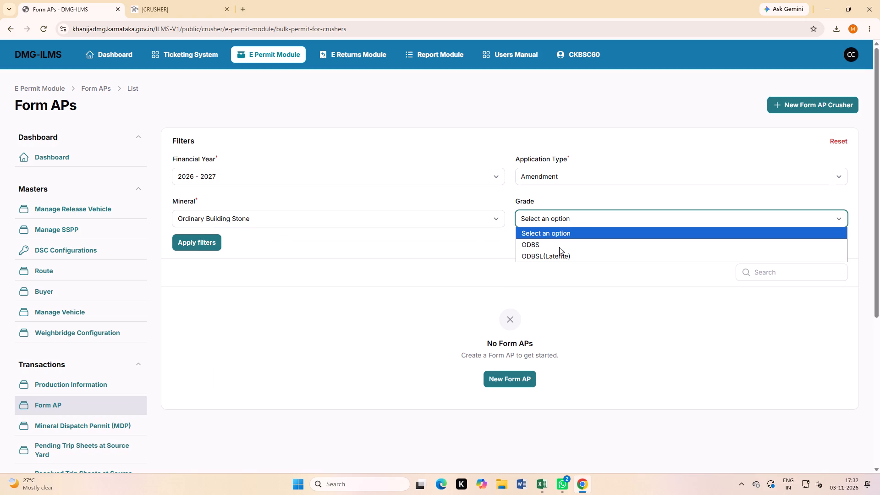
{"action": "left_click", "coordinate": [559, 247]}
Start a new Form AP with application type Amendment.
{"action": "left_click", "coordinate": [786, 106]}
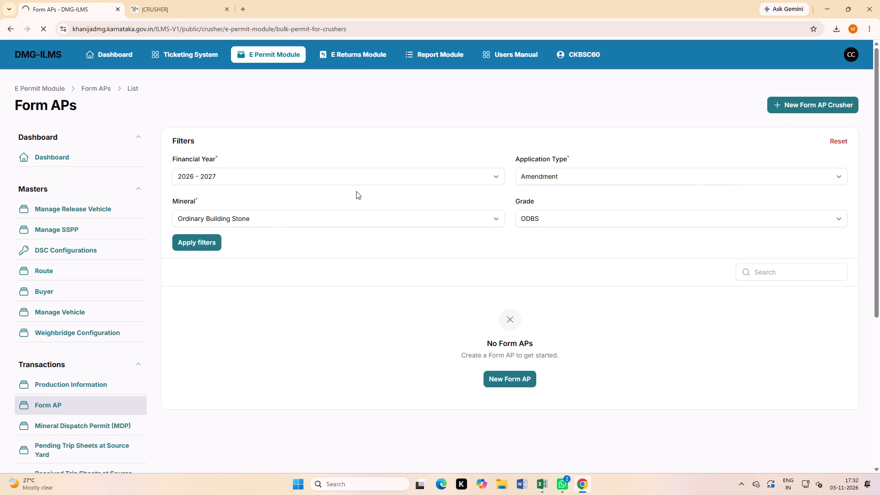
{"action": "left_click", "coordinate": [256, 188]}
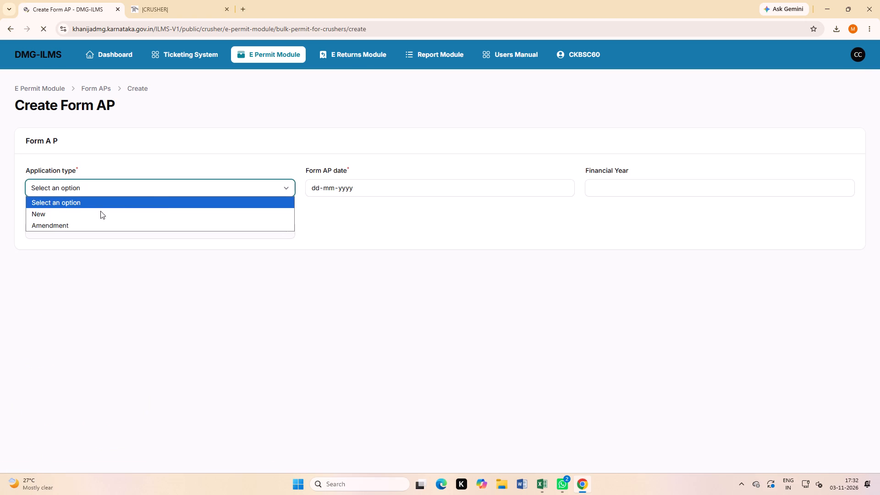
{"action": "left_click", "coordinate": [57, 224]}
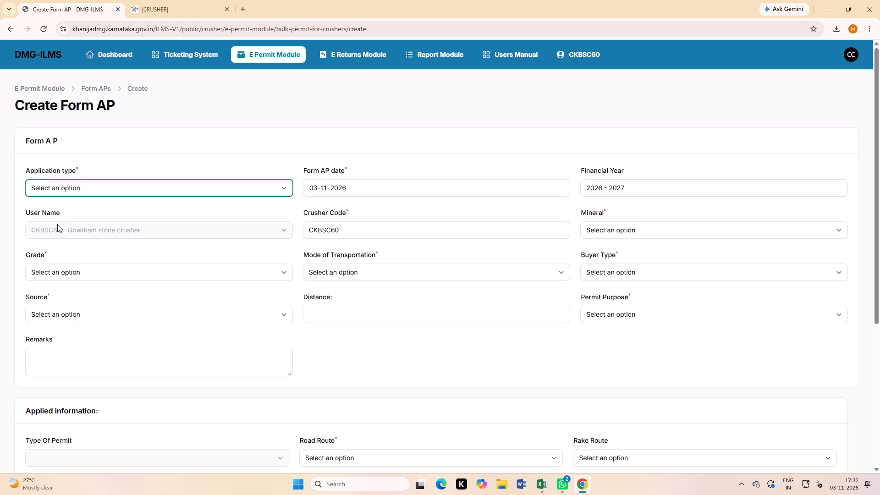
{"action": "left_click", "coordinate": [193, 198]}
{"action": "left_click", "coordinate": [169, 188]}
{"action": "left_click", "coordinate": [90, 226]}
{"action": "left_click", "coordinate": [206, 214]}
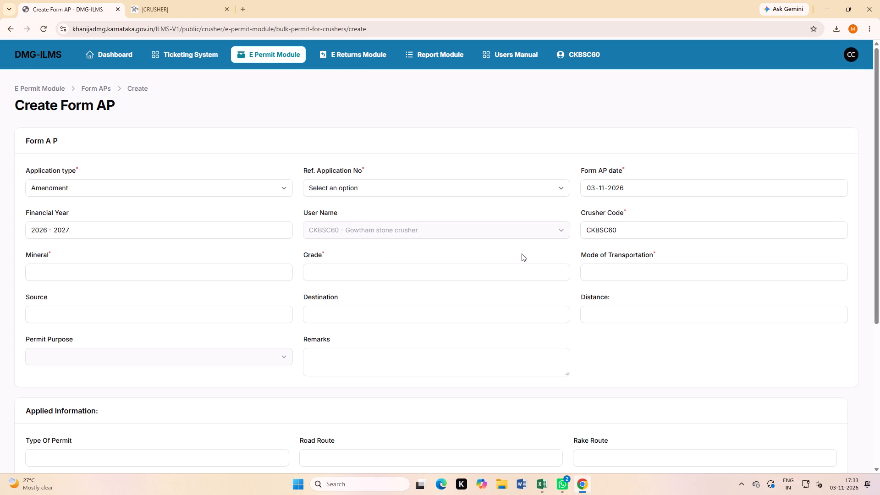
{"action": "left_click", "coordinate": [609, 277]}
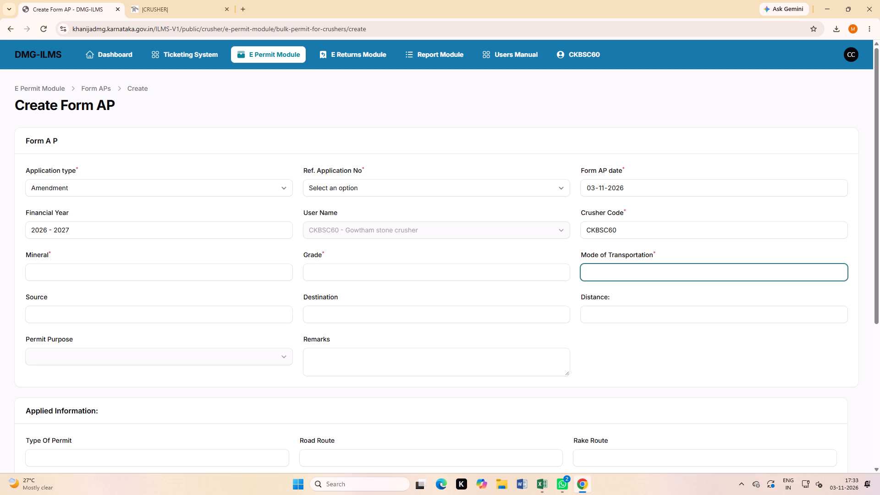
{"action": "left_click", "coordinate": [415, 277]}
{"action": "left_click", "coordinate": [173, 275]}
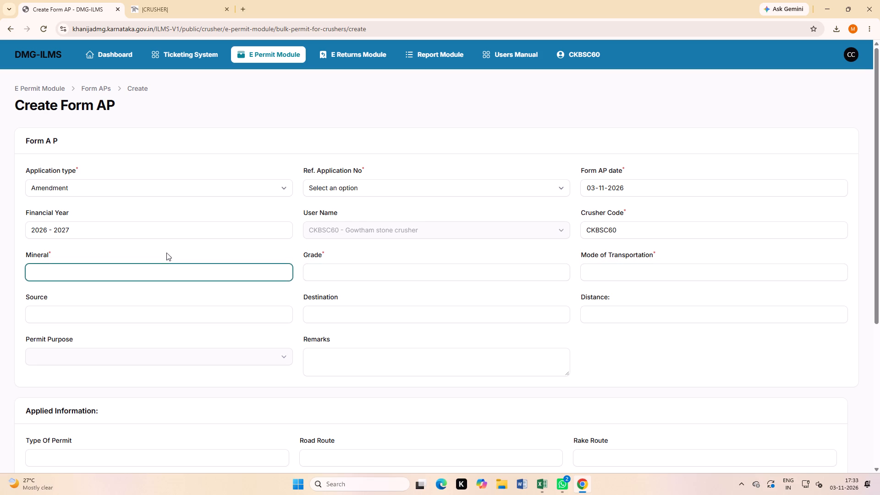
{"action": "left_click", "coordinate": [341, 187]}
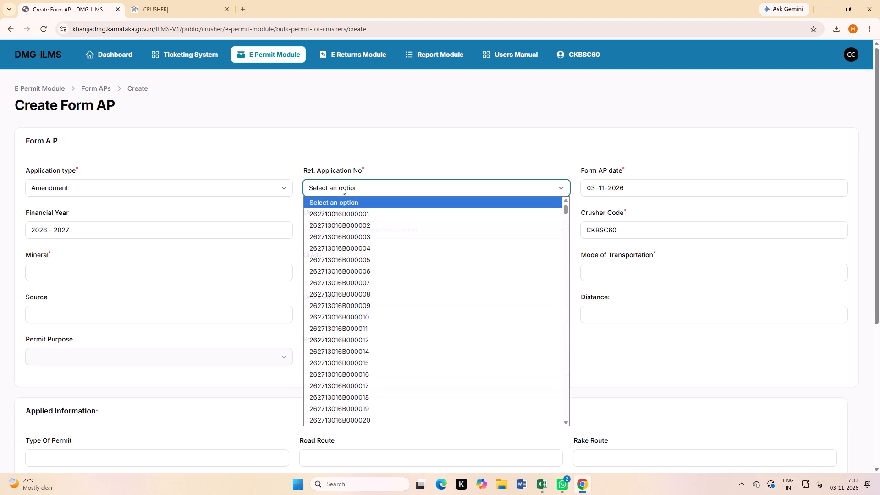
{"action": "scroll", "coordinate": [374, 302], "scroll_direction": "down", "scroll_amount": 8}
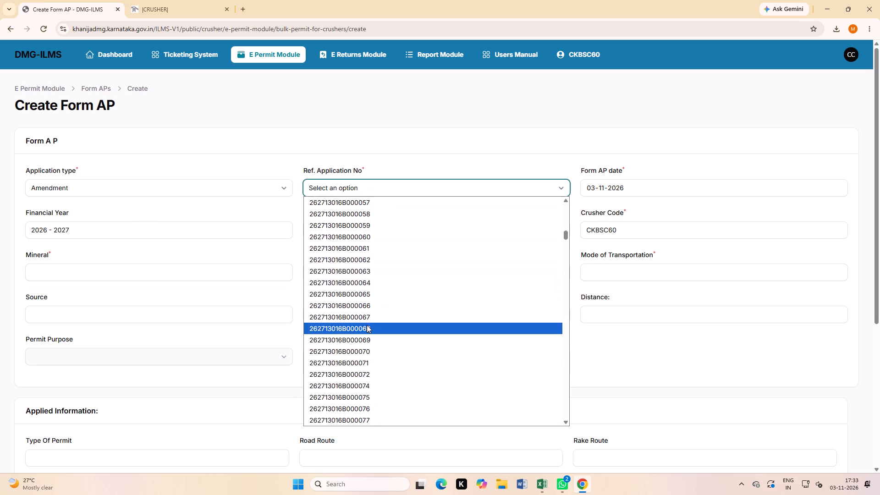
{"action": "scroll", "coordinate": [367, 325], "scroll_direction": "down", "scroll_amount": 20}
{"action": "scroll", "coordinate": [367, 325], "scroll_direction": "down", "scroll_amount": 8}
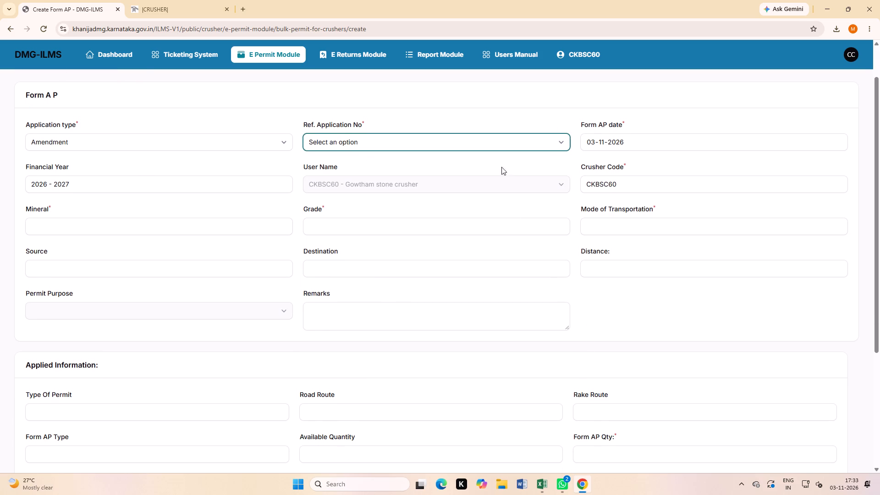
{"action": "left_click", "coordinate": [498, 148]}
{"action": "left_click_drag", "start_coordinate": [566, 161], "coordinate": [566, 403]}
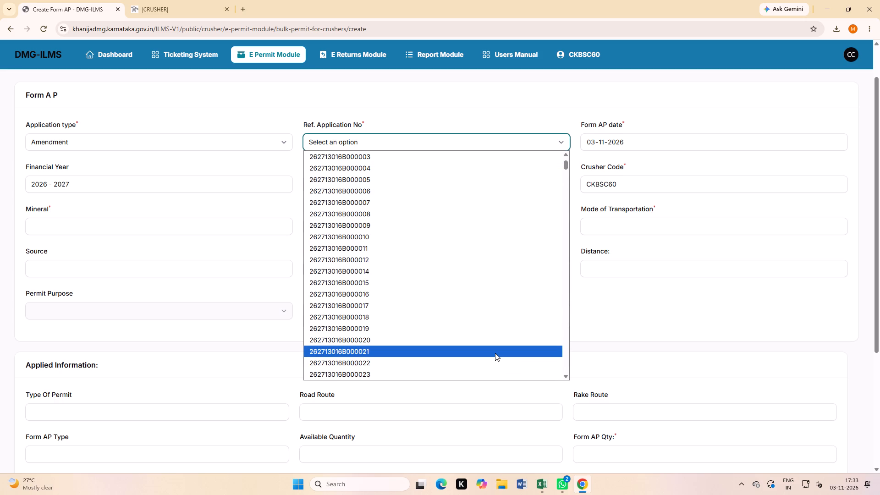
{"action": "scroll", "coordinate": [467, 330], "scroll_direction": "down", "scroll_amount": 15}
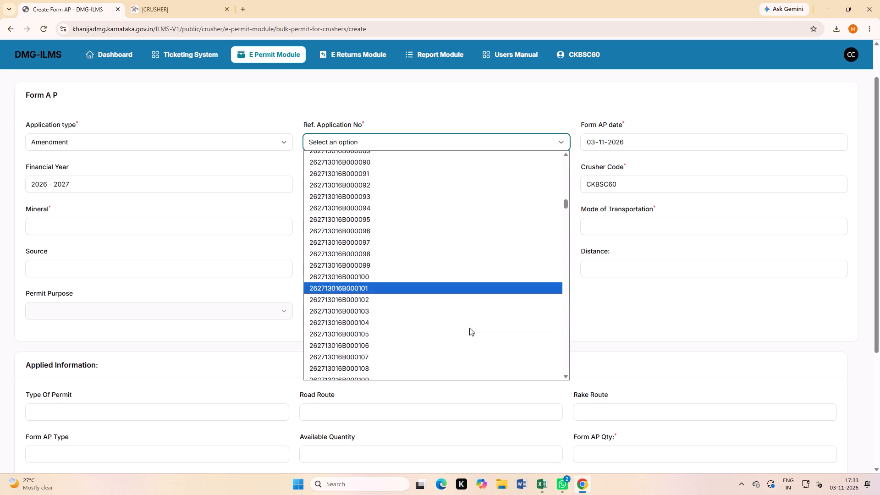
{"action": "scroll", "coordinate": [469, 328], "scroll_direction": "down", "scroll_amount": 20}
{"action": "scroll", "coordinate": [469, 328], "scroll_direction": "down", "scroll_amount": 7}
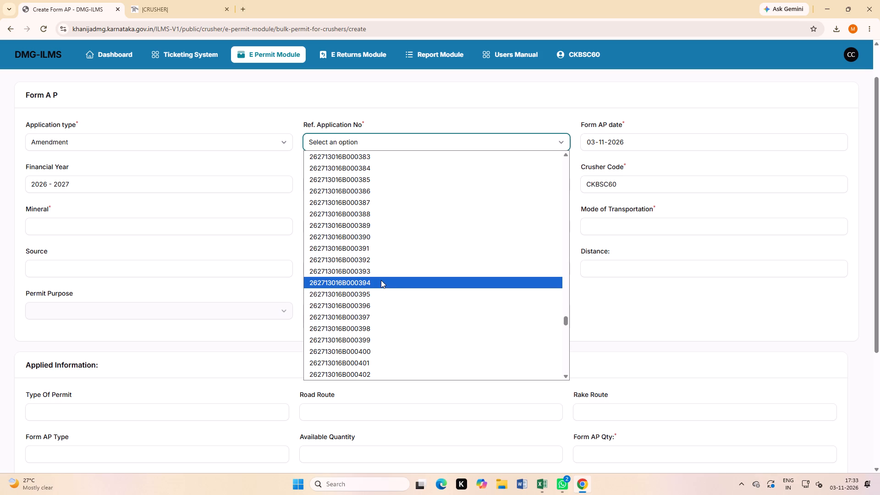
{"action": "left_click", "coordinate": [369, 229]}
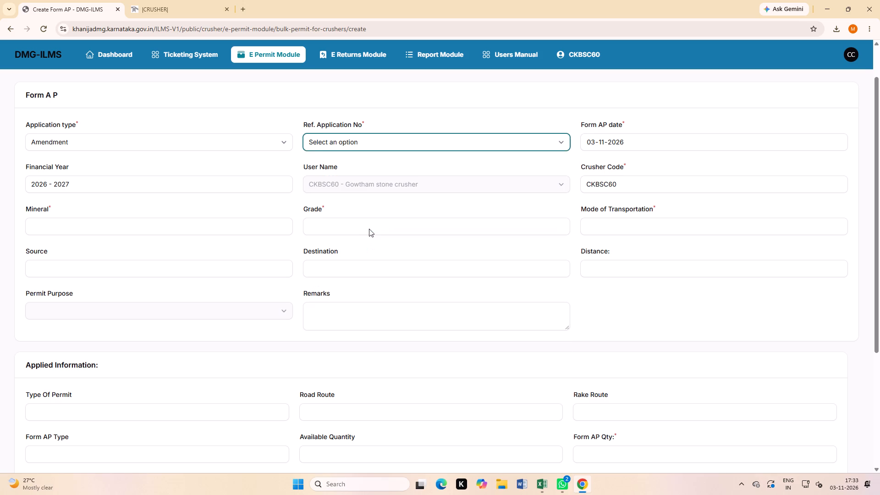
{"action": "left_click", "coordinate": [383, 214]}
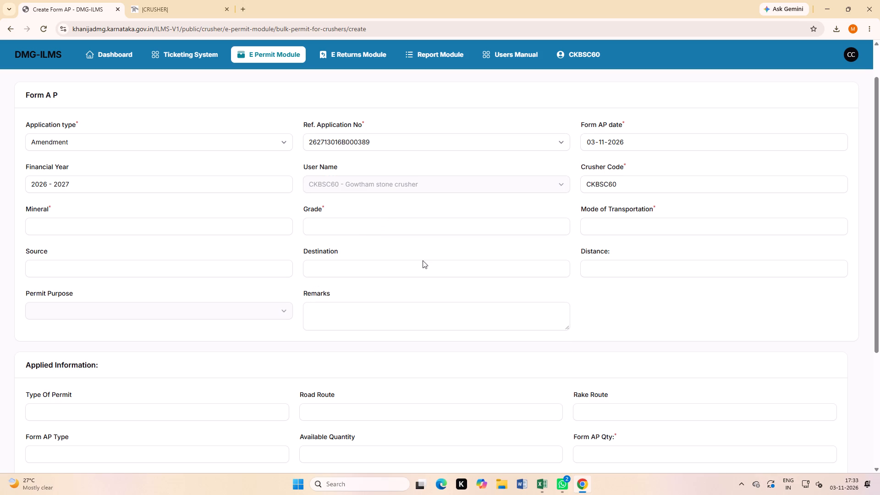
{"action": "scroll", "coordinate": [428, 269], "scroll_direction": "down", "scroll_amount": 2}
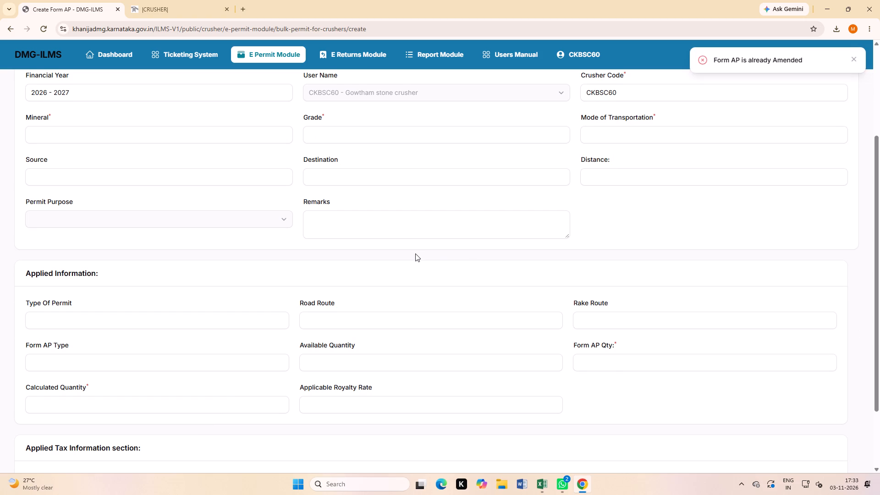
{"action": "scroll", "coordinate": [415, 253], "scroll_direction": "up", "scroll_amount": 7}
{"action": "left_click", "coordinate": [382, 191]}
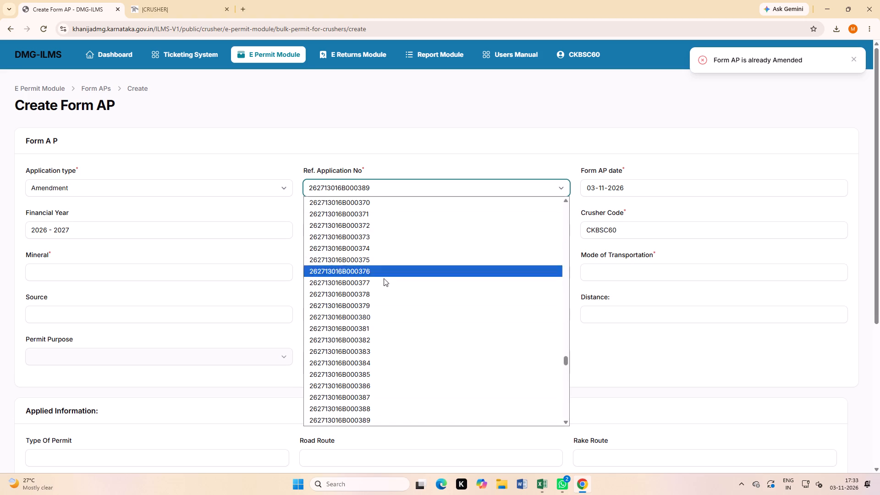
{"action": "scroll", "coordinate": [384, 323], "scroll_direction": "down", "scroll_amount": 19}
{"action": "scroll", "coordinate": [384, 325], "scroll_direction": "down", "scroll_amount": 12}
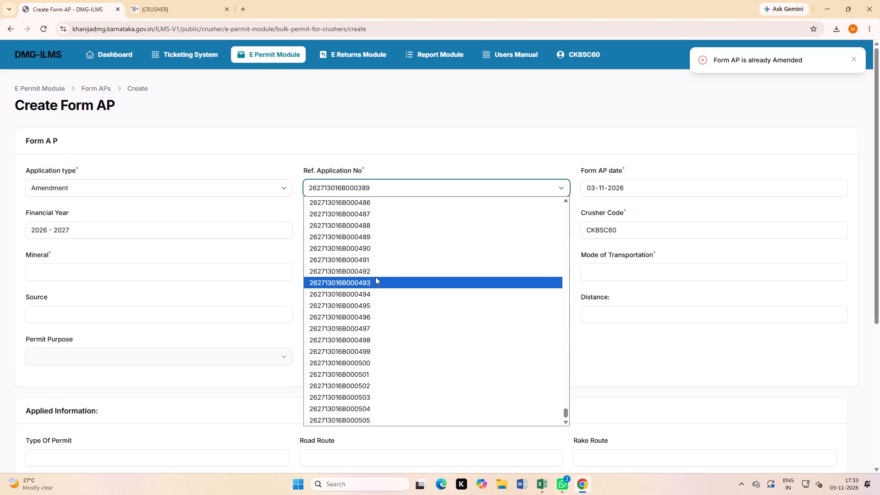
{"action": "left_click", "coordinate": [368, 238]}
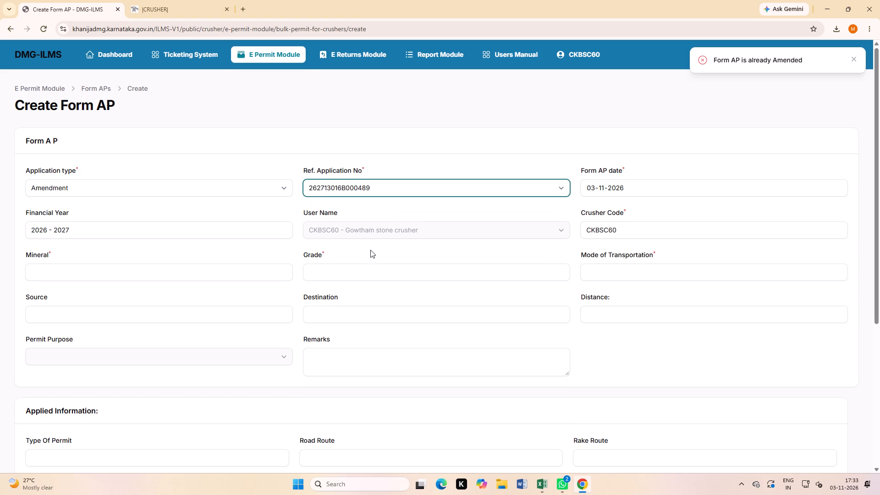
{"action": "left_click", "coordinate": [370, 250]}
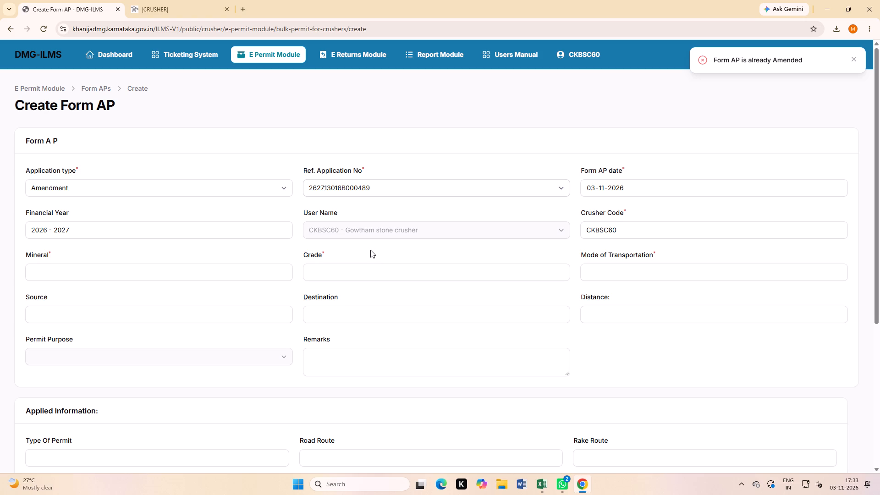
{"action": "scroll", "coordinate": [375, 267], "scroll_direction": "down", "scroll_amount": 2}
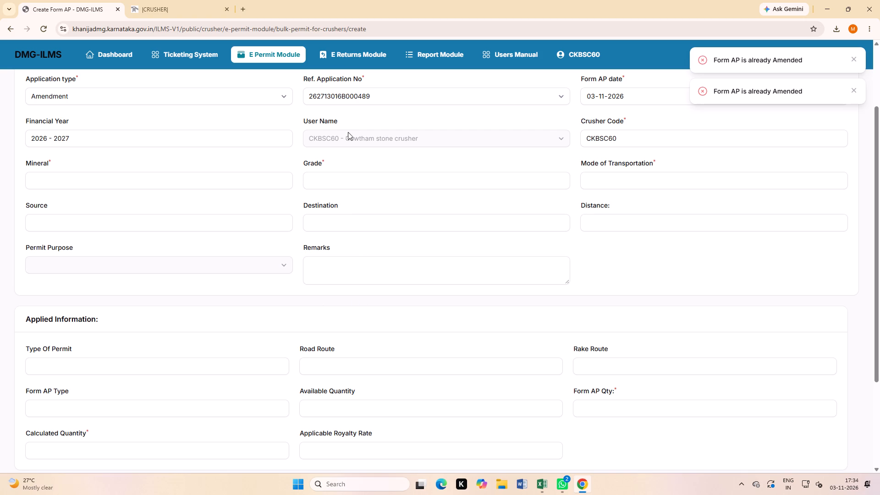
Examine the most recent reference application numbers without picking another one, and dismiss the open notifications.
{"action": "scroll", "coordinate": [328, 126], "scroll_direction": "up", "scroll_amount": 1}
{"action": "left_click", "coordinate": [362, 145]}
{"action": "scroll", "coordinate": [369, 325], "scroll_direction": "down", "scroll_amount": 6}
{"action": "scroll", "coordinate": [370, 329], "scroll_direction": "up", "scroll_amount": 1}
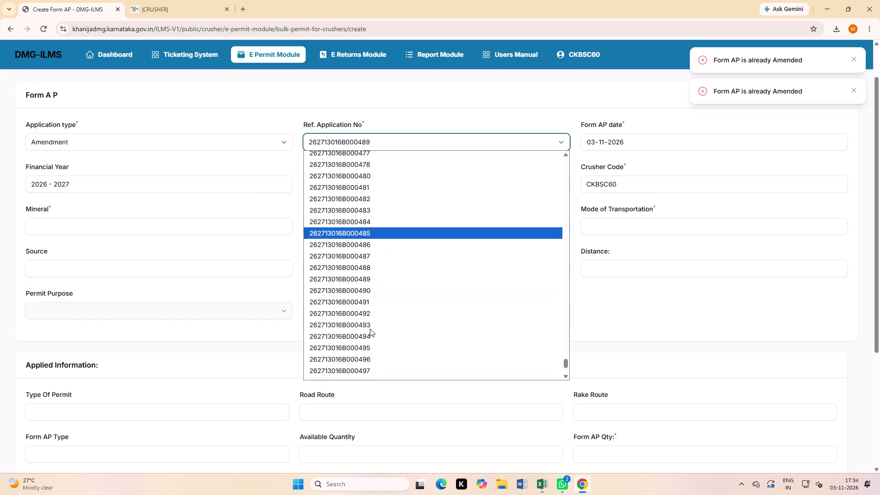
{"action": "scroll", "coordinate": [372, 334], "scroll_direction": "down", "scroll_amount": 19}
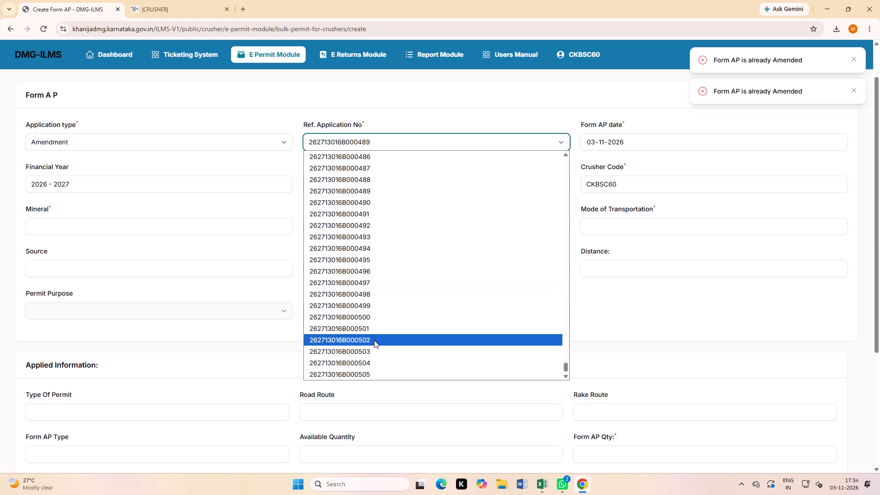
{"action": "scroll", "coordinate": [427, 331], "scroll_direction": "up", "scroll_amount": 4}
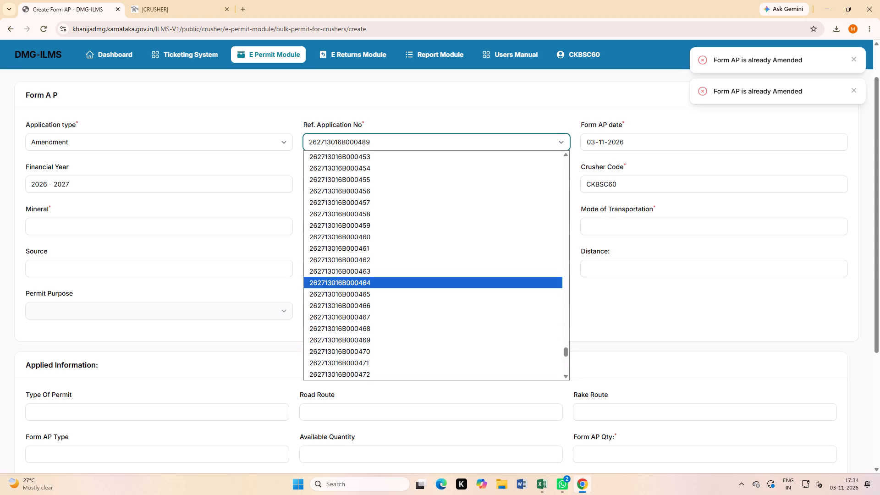
{"action": "scroll", "coordinate": [577, 191], "scroll_direction": "up", "scroll_amount": 4}
{"action": "scroll", "coordinate": [857, 179], "scroll_direction": "up", "scroll_amount": 3}
{"action": "left_click", "coordinate": [858, 91]}
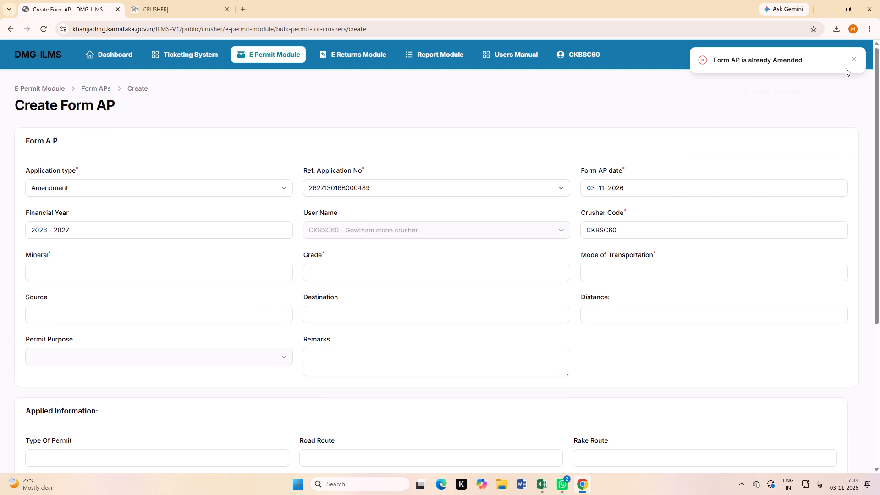
{"action": "left_click", "coordinate": [856, 60]}
{"action": "scroll", "coordinate": [571, 188], "scroll_direction": "up", "scroll_amount": 4}
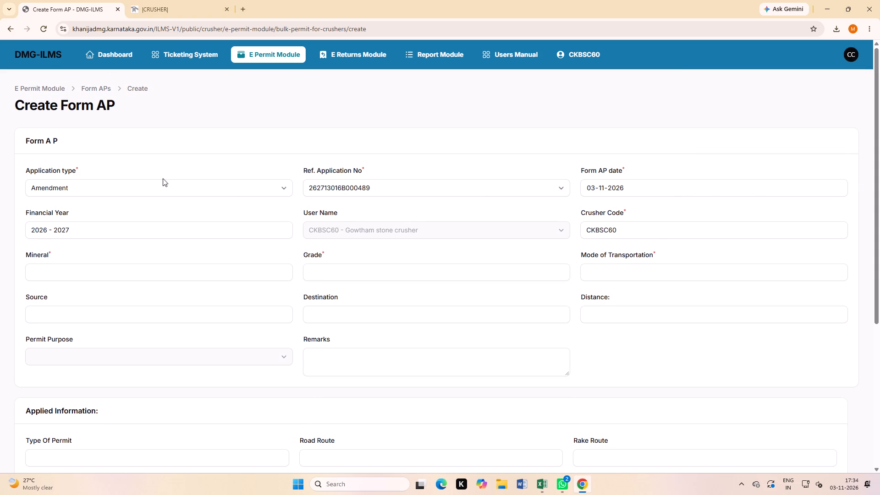
Open a new Mineral Dispatch Permit form and examine which Form AP numbers it offers.
{"action": "left_click", "coordinate": [237, 51]}
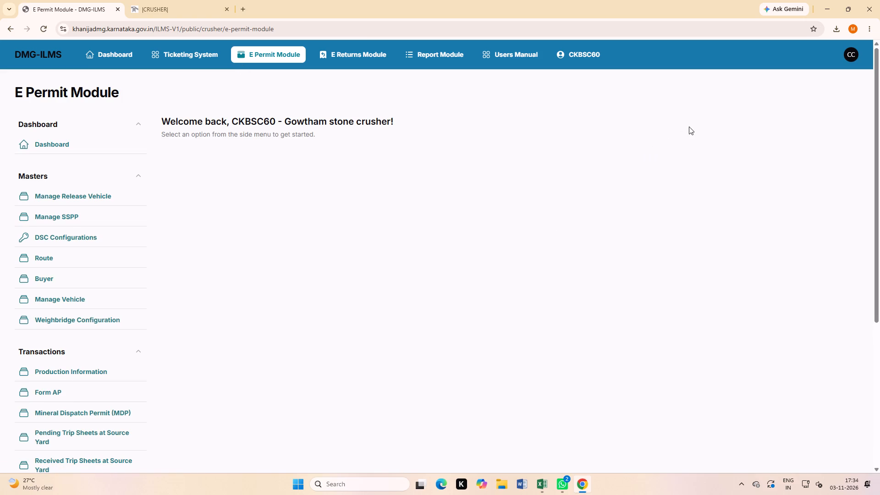
{"action": "scroll", "coordinate": [70, 392], "scroll_direction": "down", "scroll_amount": 3}
{"action": "left_click", "coordinate": [77, 270]}
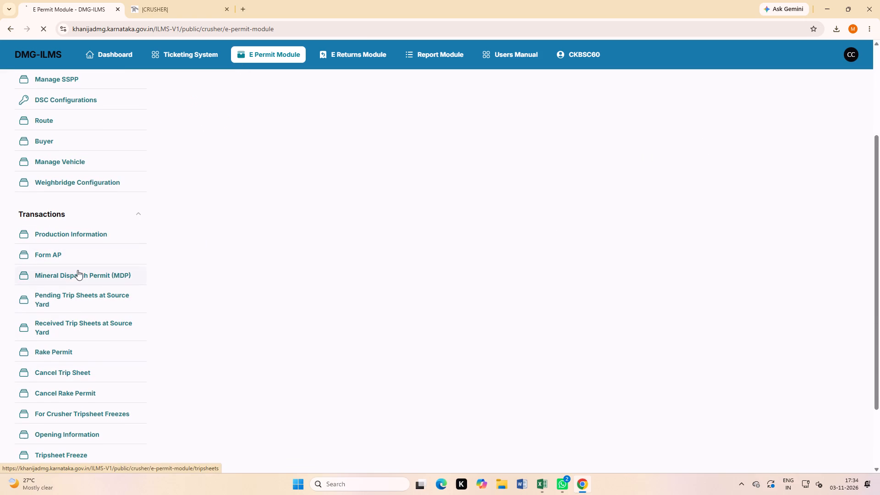
{"action": "left_click", "coordinate": [766, 99]}
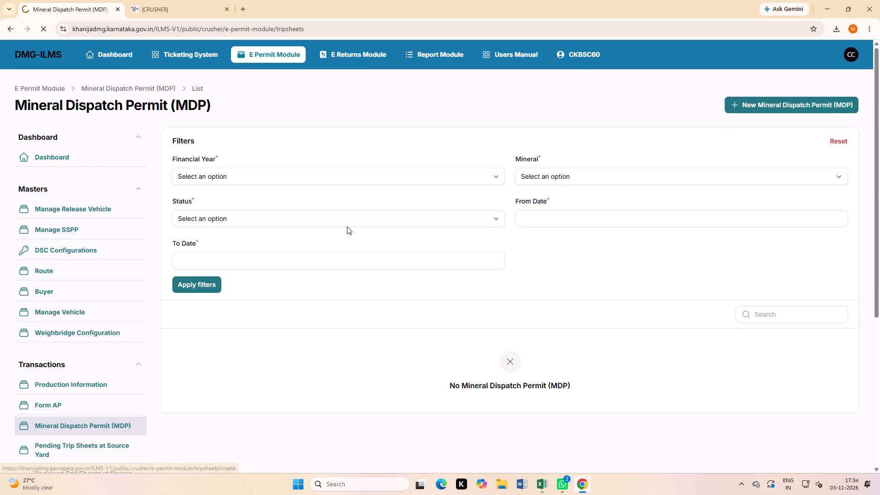
{"action": "left_click", "coordinate": [83, 401]}
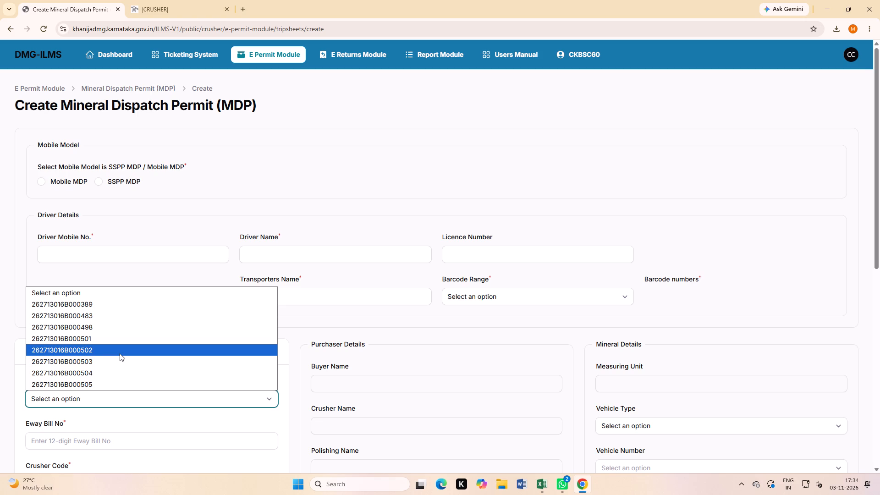
{"action": "left_click", "coordinate": [440, 170]}
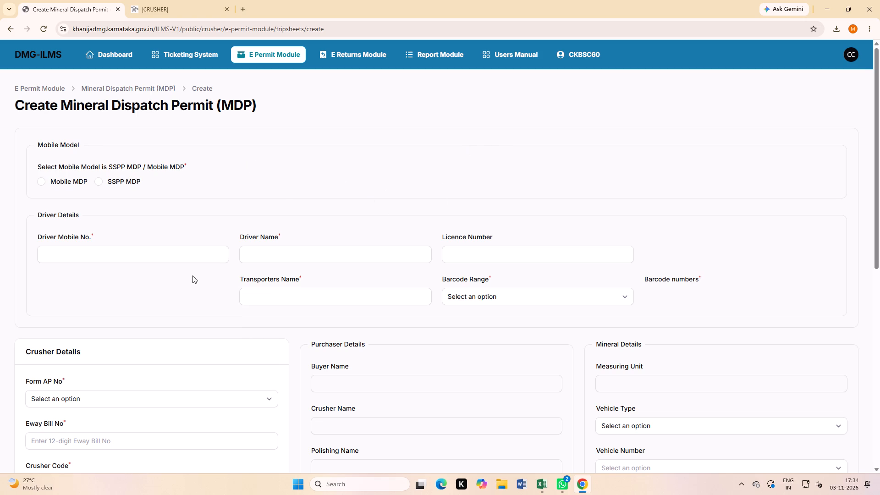
Return to the Form AP list and start a new Form AP with application type Amendment.
{"action": "left_click", "coordinate": [272, 57]}
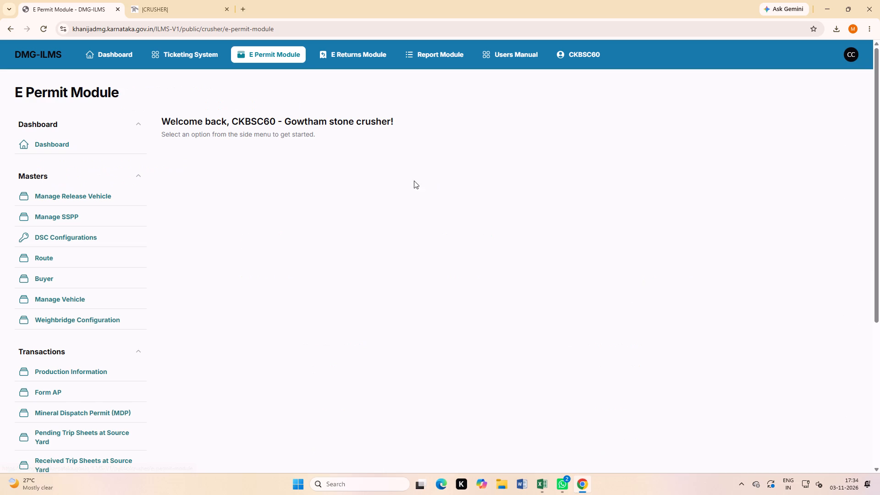
{"action": "left_click", "coordinate": [60, 393]}
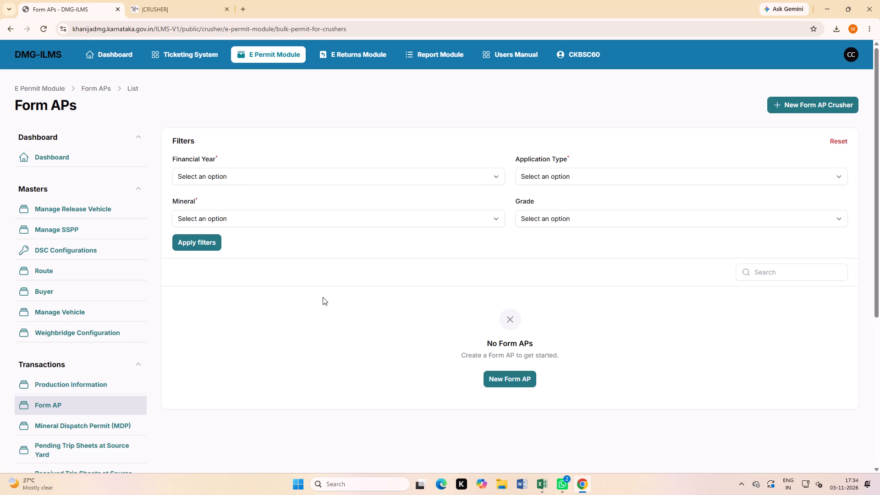
{"action": "left_click", "coordinate": [781, 104]}
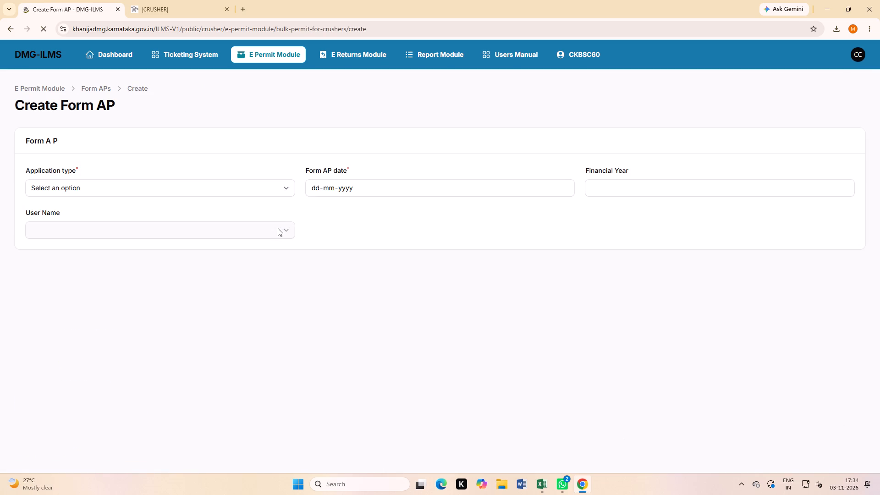
{"action": "left_click", "coordinate": [154, 192]}
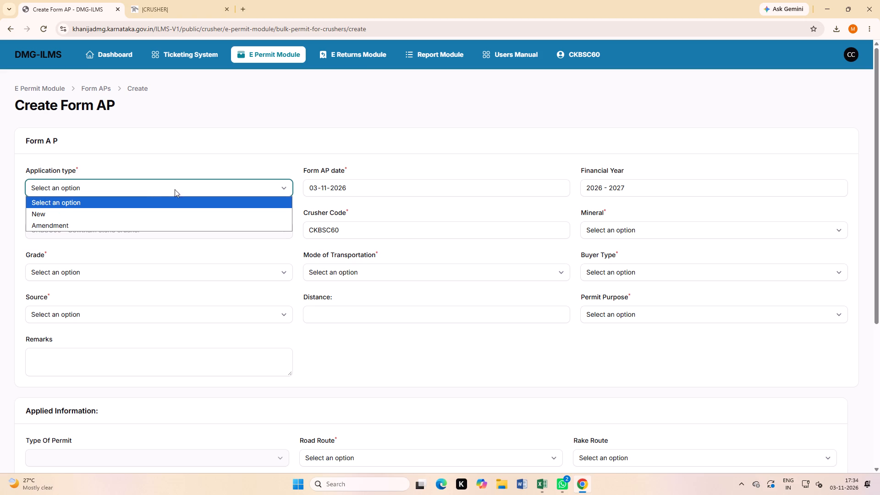
{"action": "left_click", "coordinate": [59, 229]}
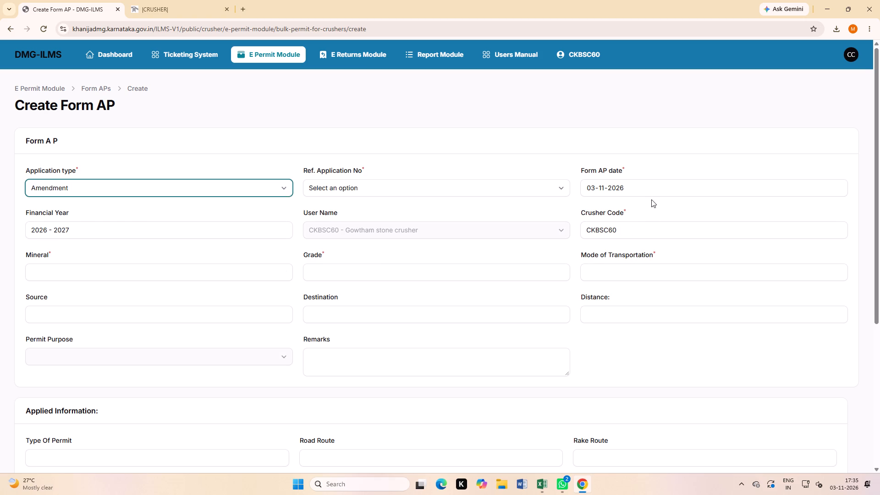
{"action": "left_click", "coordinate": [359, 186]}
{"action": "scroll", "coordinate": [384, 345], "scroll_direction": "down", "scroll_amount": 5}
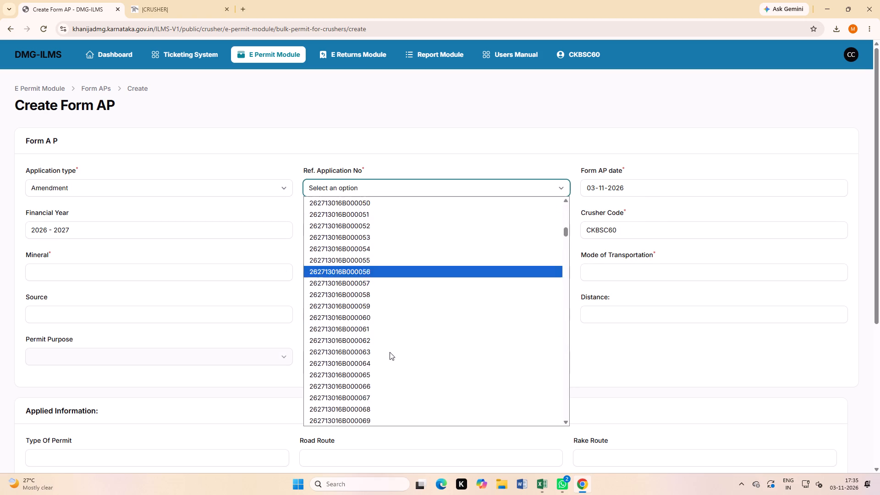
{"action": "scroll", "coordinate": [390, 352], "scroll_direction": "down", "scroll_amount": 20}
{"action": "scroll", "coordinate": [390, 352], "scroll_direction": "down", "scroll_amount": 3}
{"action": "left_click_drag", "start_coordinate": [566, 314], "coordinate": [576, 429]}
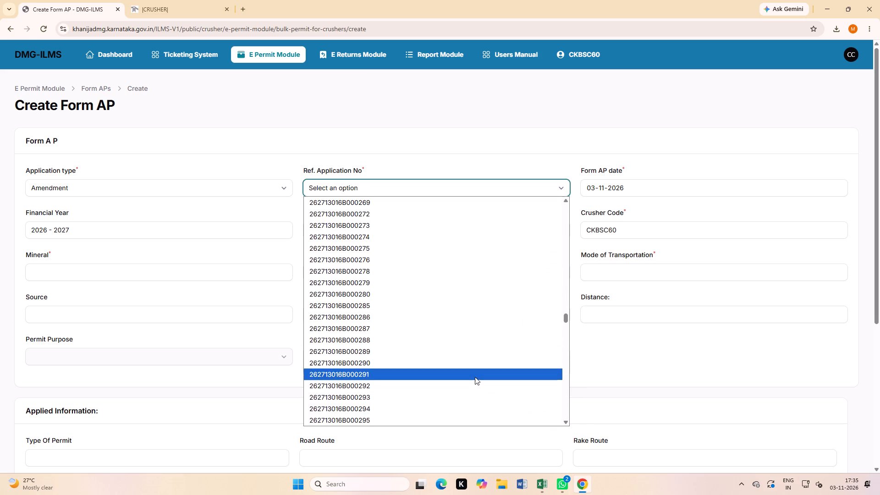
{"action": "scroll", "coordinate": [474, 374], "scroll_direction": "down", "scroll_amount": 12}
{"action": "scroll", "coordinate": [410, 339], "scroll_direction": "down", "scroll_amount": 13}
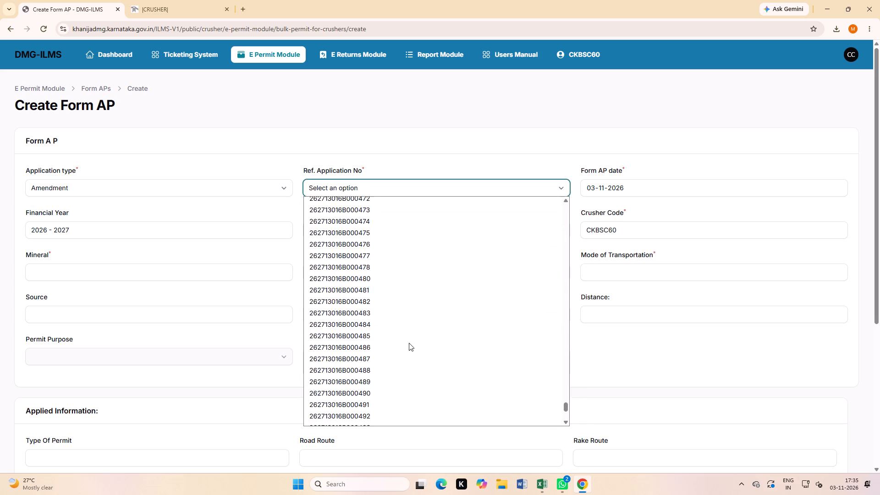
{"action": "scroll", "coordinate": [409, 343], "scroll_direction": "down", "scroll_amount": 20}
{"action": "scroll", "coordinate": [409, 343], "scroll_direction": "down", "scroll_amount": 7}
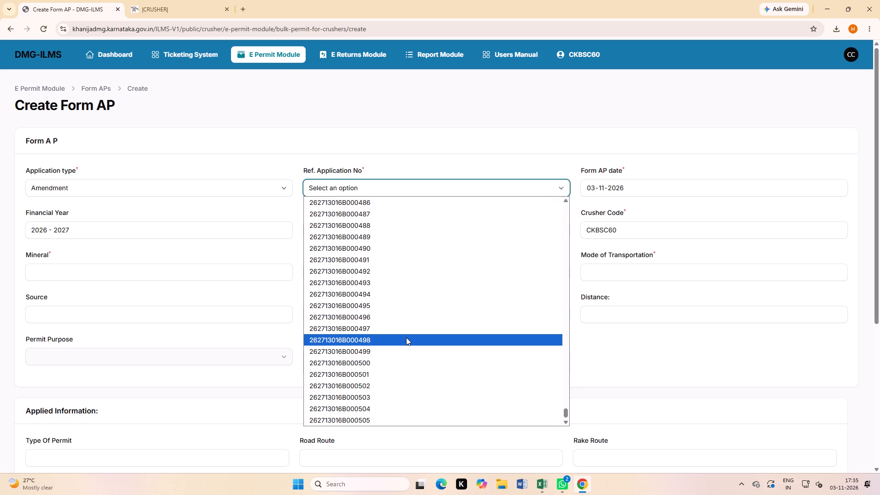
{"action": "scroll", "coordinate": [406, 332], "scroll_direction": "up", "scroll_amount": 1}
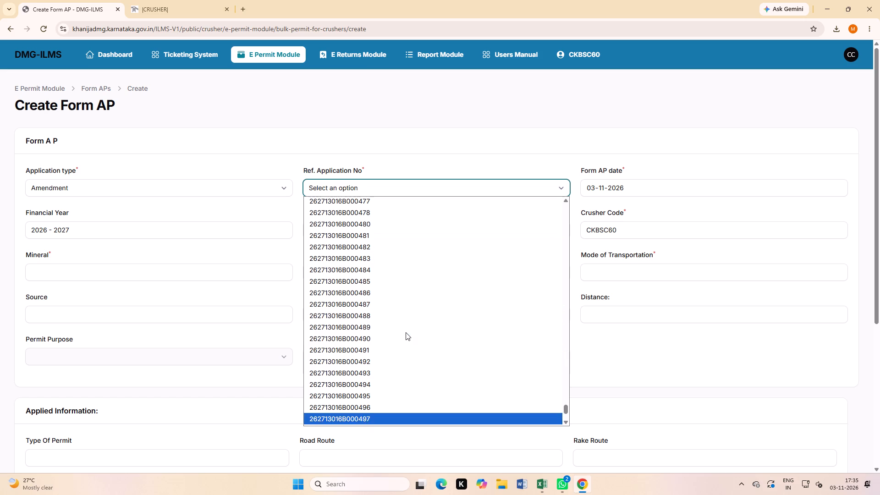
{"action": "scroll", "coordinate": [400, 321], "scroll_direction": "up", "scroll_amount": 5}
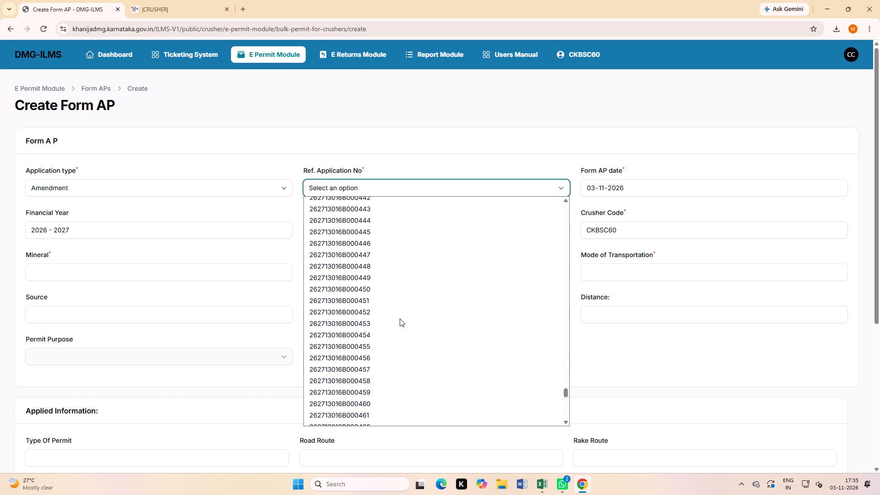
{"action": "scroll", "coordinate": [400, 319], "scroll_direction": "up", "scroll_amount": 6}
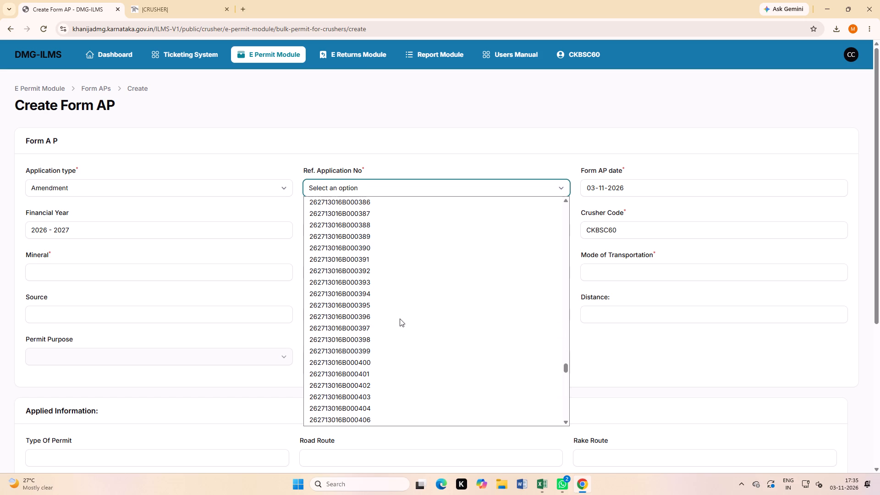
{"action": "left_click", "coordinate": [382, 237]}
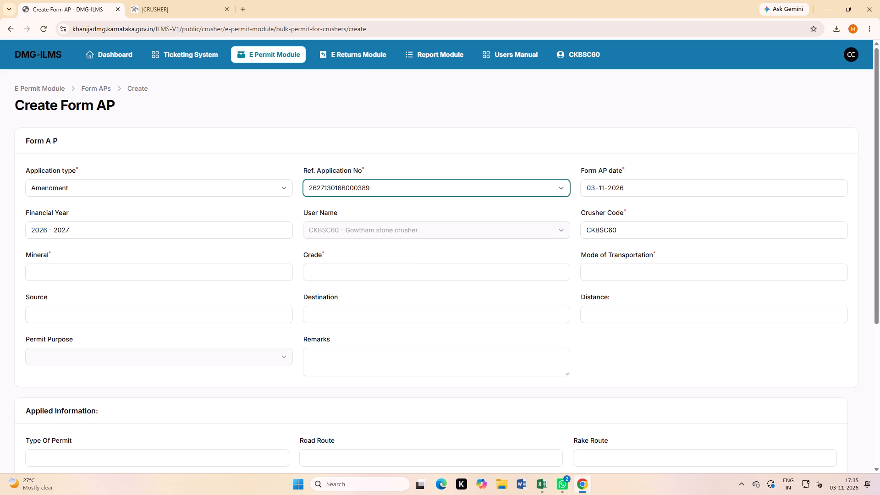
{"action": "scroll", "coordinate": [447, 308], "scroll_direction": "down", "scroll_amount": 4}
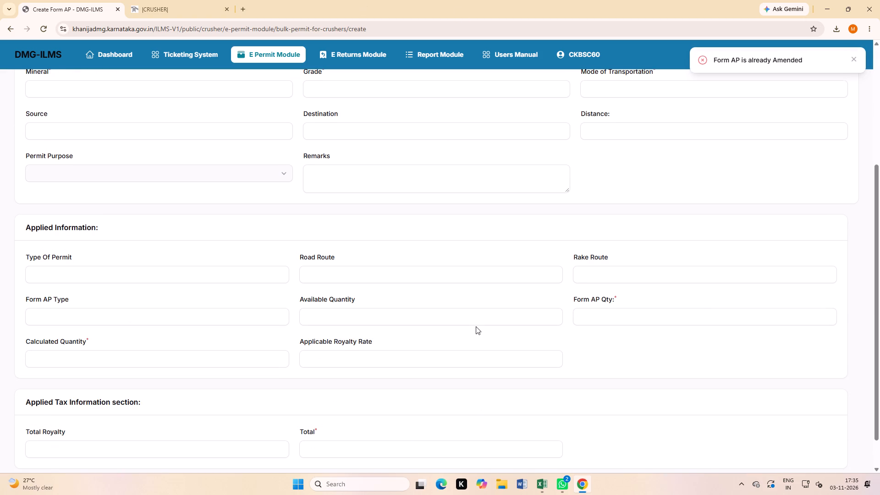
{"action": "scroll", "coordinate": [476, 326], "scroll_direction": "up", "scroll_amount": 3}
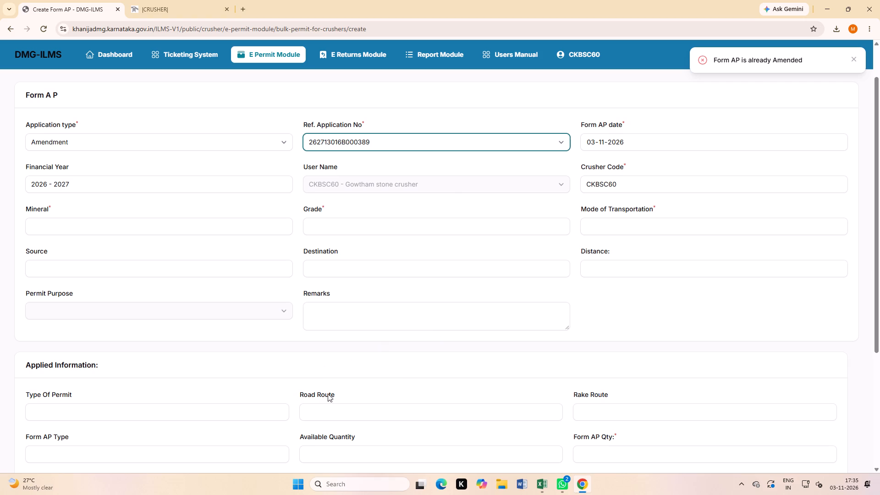
{"action": "left_click", "coordinate": [429, 146]}
{"action": "scroll", "coordinate": [387, 336], "scroll_direction": "down", "scroll_amount": 13}
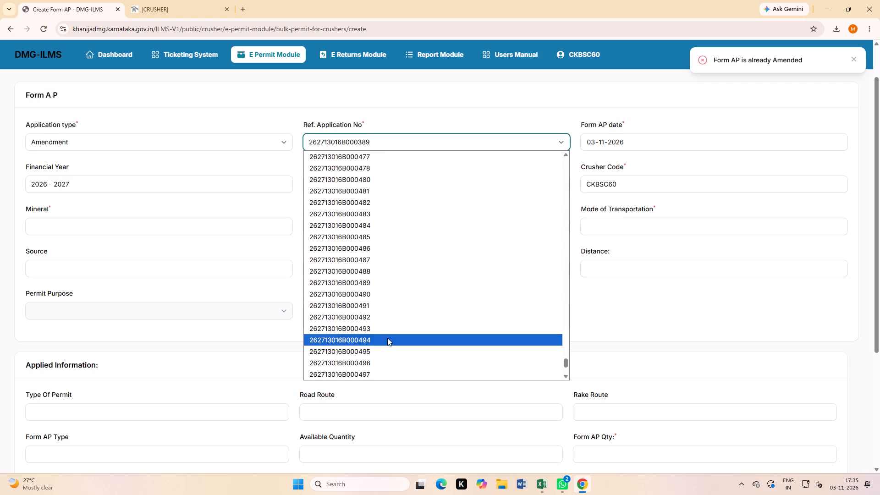
{"action": "scroll", "coordinate": [387, 337], "scroll_direction": "down", "scroll_amount": 11}
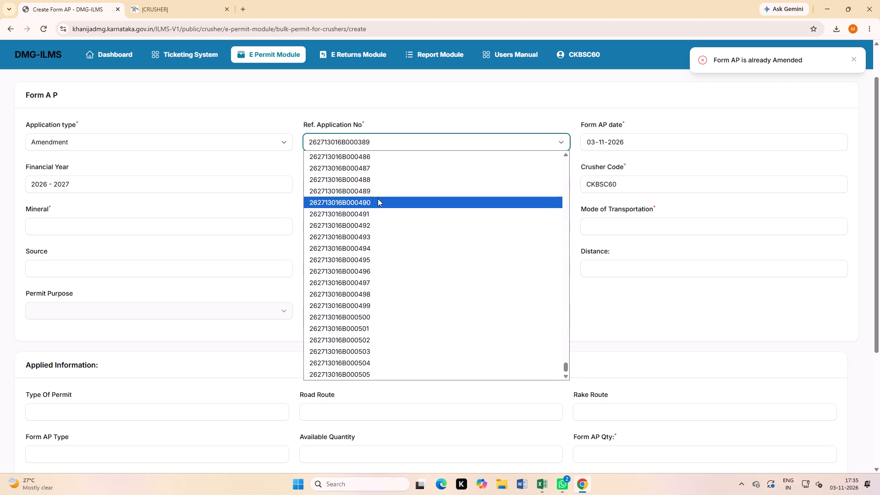
{"action": "scroll", "coordinate": [377, 197], "scroll_direction": "up", "scroll_amount": 1}
{"action": "left_click", "coordinate": [371, 210]}
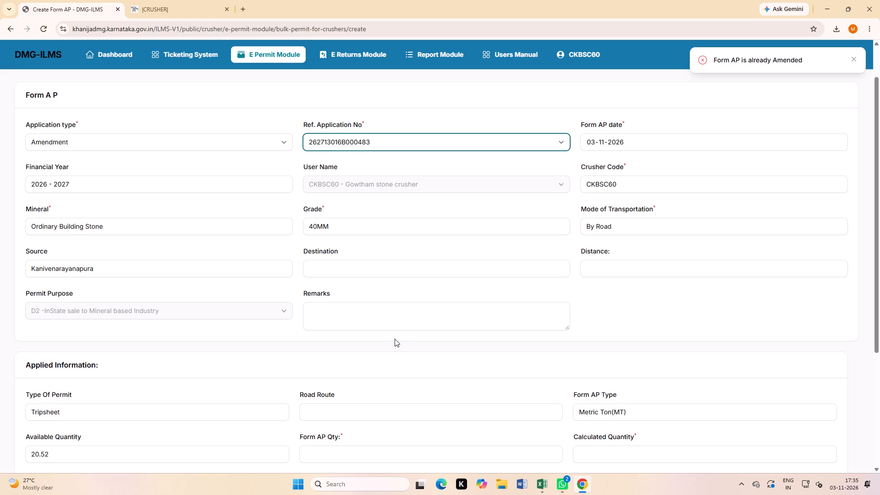
Set the Form AP quantity to 20.52, review the completed form and create the amendment.
{"action": "scroll", "coordinate": [395, 339], "scroll_direction": "down", "scroll_amount": 2}
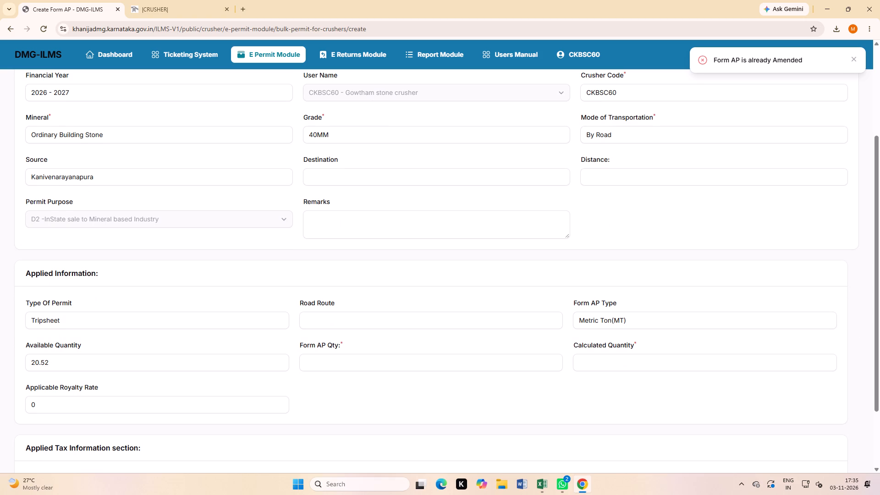
{"action": "left_click", "coordinate": [352, 363]}
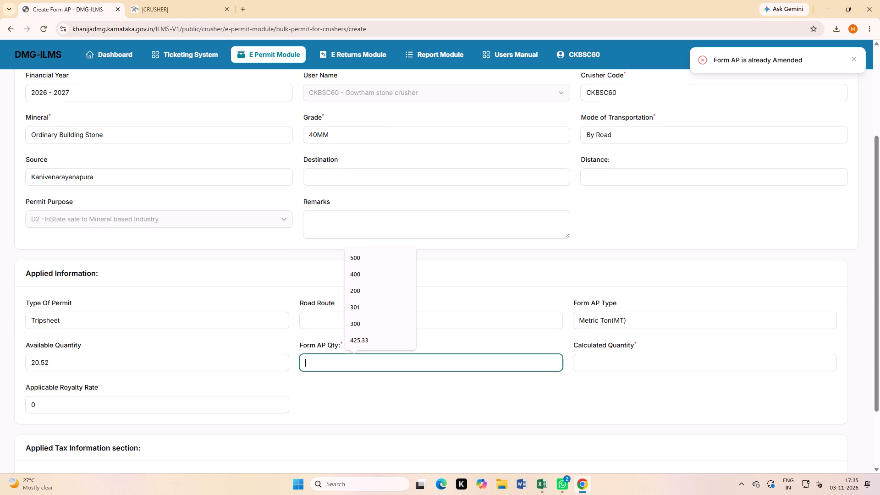
{"action": "type", "text": "20.52"}
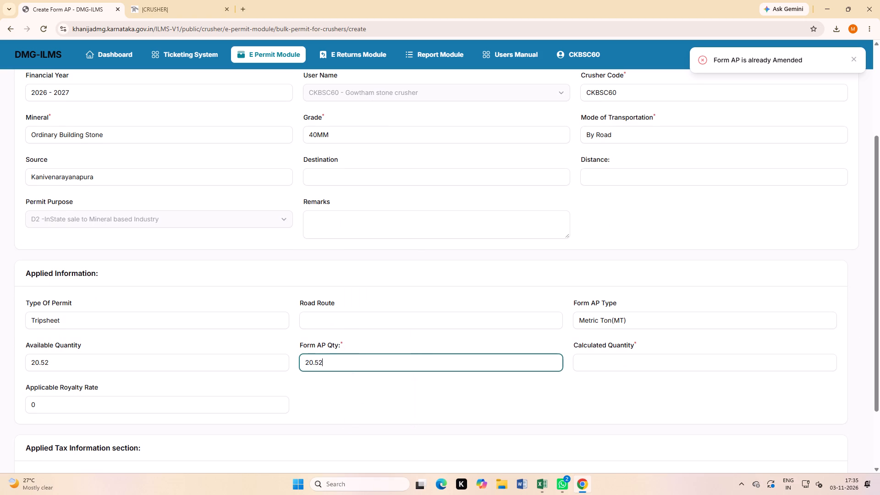
{"action": "left_click", "coordinate": [332, 401]}
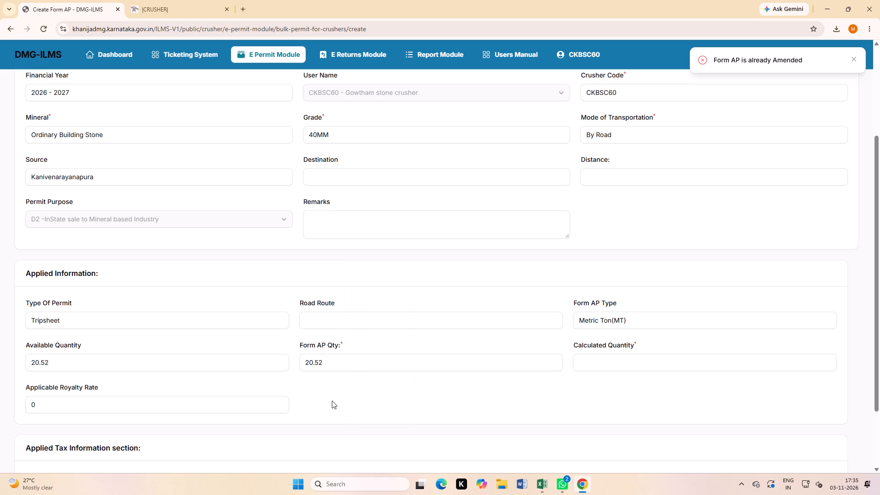
{"action": "scroll", "coordinate": [332, 401], "scroll_direction": "down", "scroll_amount": 5}
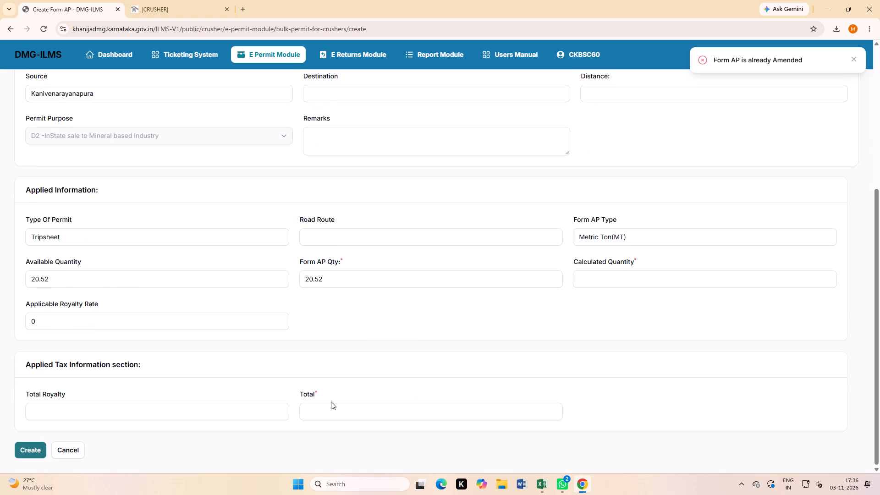
{"action": "scroll", "coordinate": [331, 401], "scroll_direction": "up", "scroll_amount": 4}
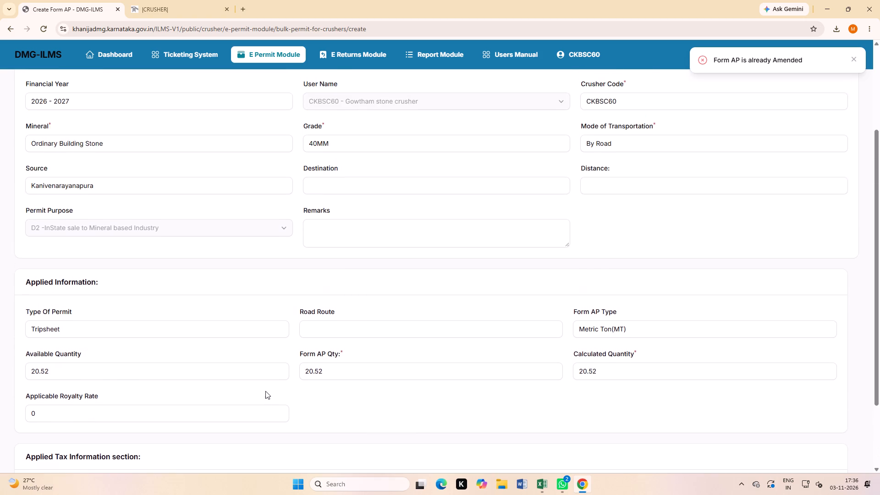
{"action": "scroll", "coordinate": [265, 391], "scroll_direction": "up", "scroll_amount": 3}
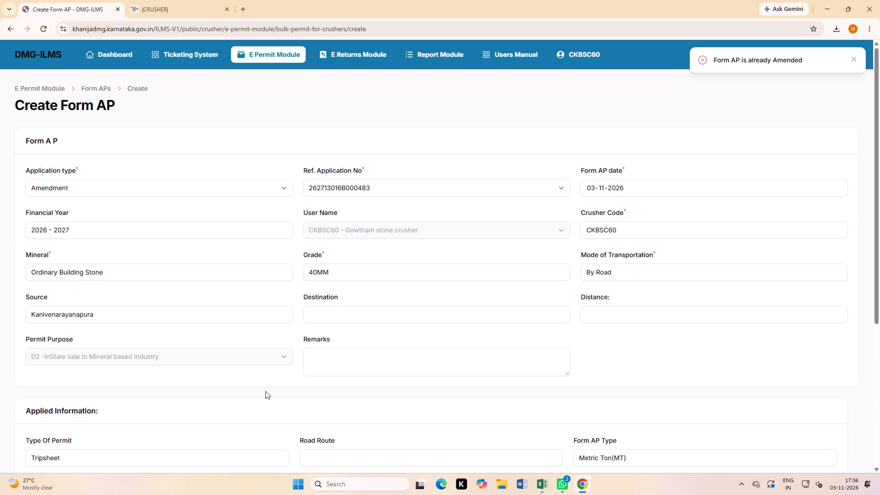
{"action": "scroll", "coordinate": [258, 390], "scroll_direction": "down", "scroll_amount": 7}
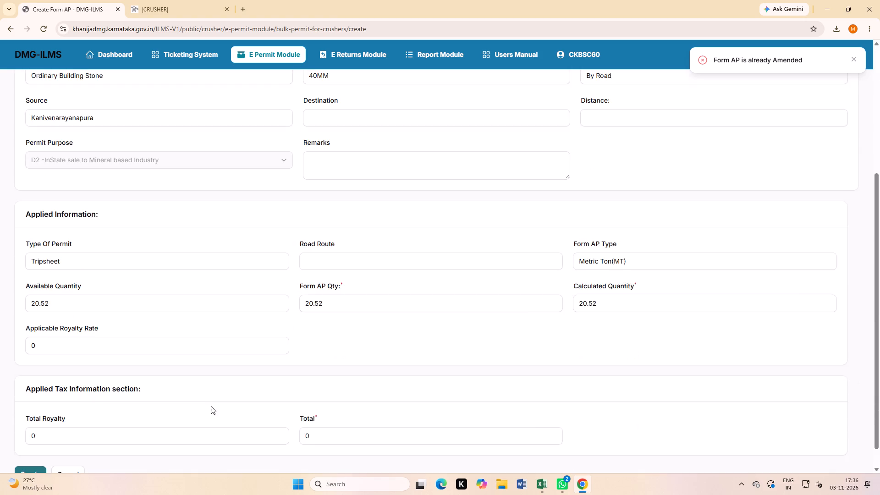
{"action": "scroll", "coordinate": [195, 407], "scroll_direction": "up", "scroll_amount": 10}
{"action": "scroll", "coordinate": [195, 407], "scroll_direction": "down", "scroll_amount": 13}
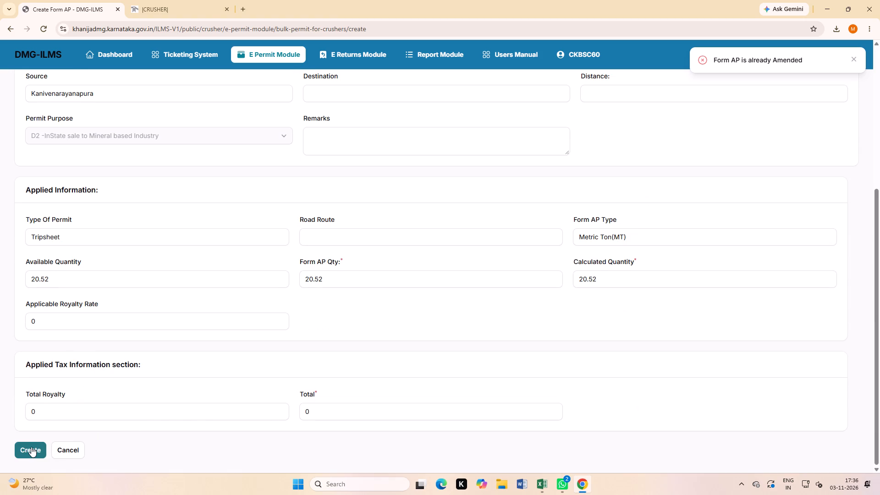
{"action": "left_click", "coordinate": [31, 447]}
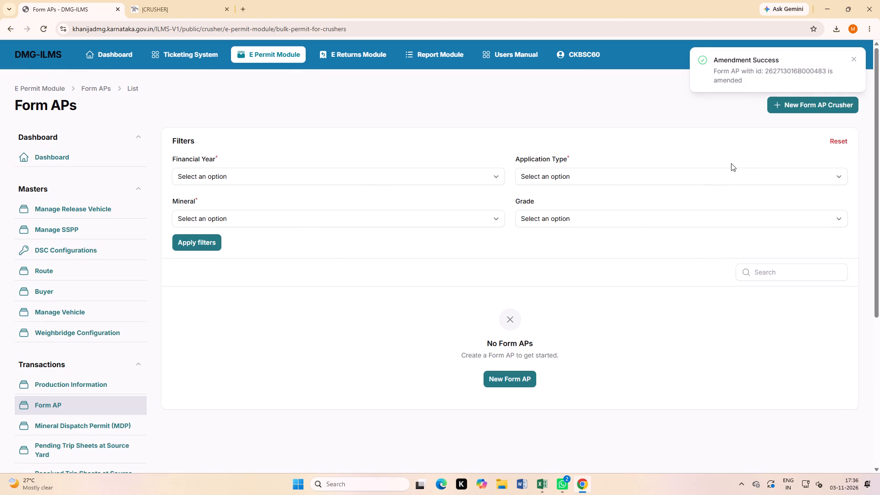
Start another new Form AP with application type Amendment.
{"action": "left_click", "coordinate": [778, 109]}
{"action": "left_click", "coordinate": [188, 193]}
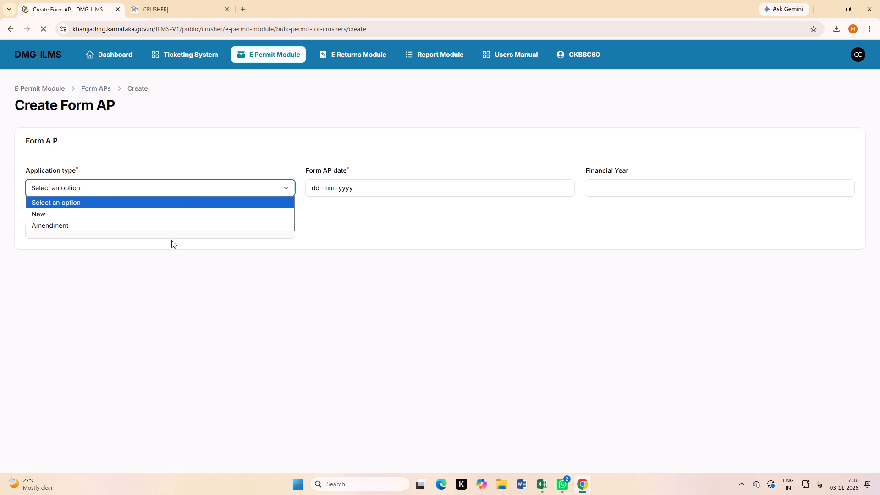
{"action": "left_click", "coordinate": [143, 257]}
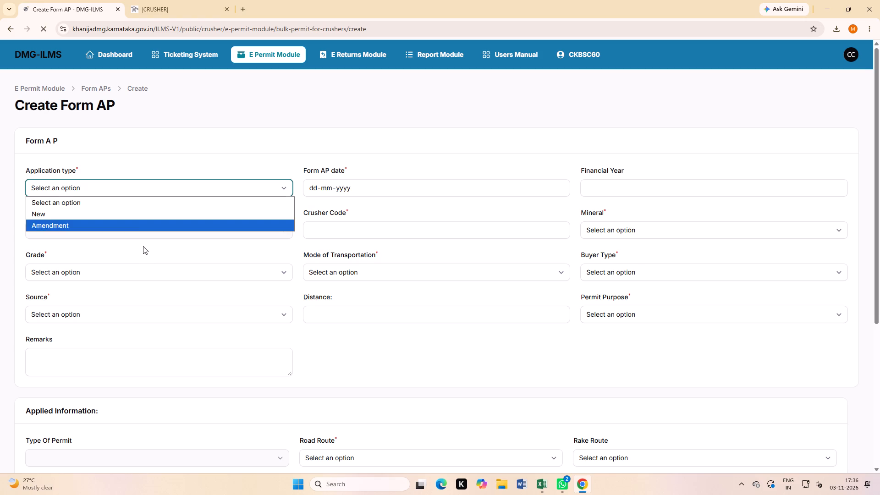
{"action": "left_click", "coordinate": [118, 187]}
{"action": "left_click", "coordinate": [61, 222]}
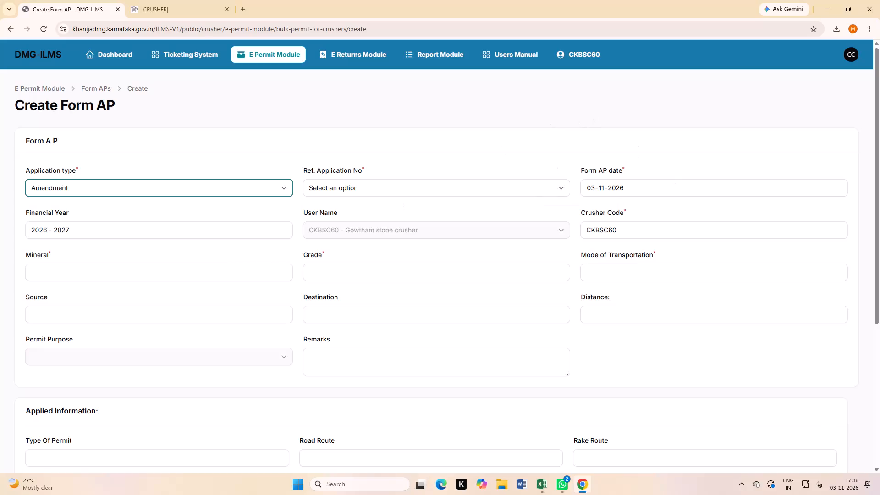
{"action": "left_click", "coordinate": [379, 184]}
{"action": "scroll", "coordinate": [375, 345], "scroll_direction": "down", "scroll_amount": 6}
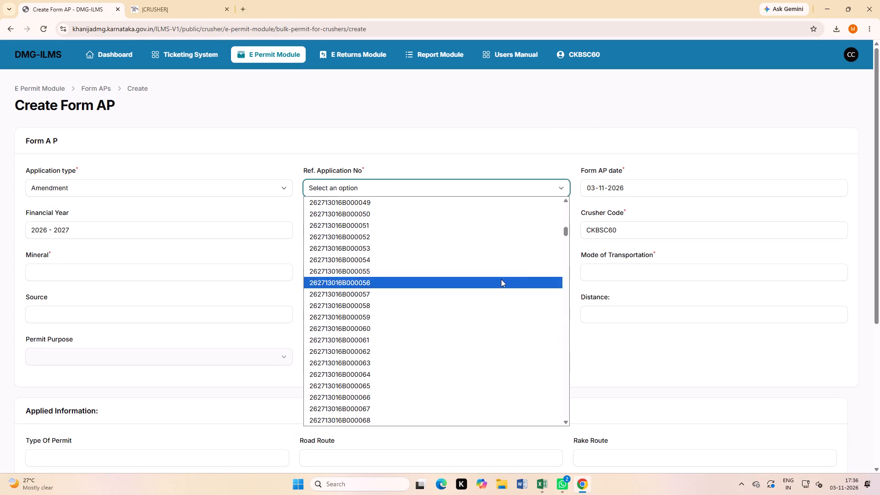
{"action": "left_click_drag", "start_coordinate": [564, 230], "coordinate": [571, 425]}
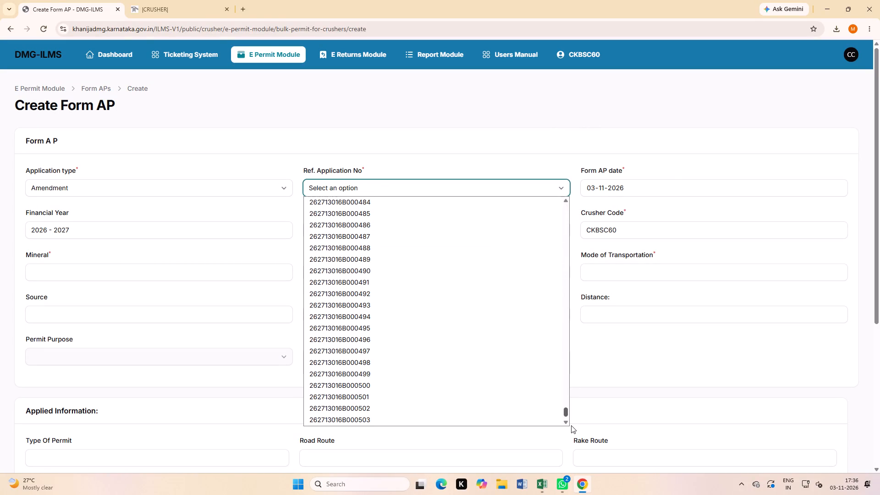
{"action": "left_click_drag", "start_coordinate": [571, 425], "coordinate": [572, 425]}
{"action": "left_click_drag", "start_coordinate": [566, 232], "coordinate": [566, 432]}
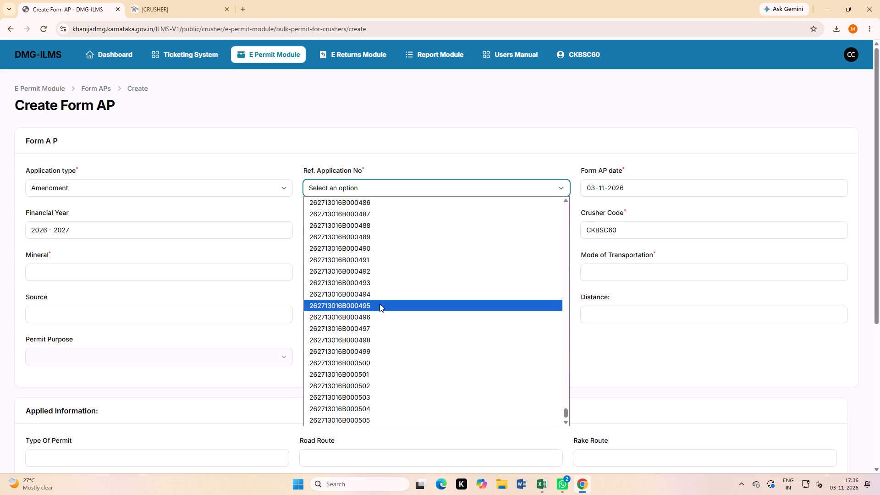
{"action": "left_click", "coordinate": [375, 342]}
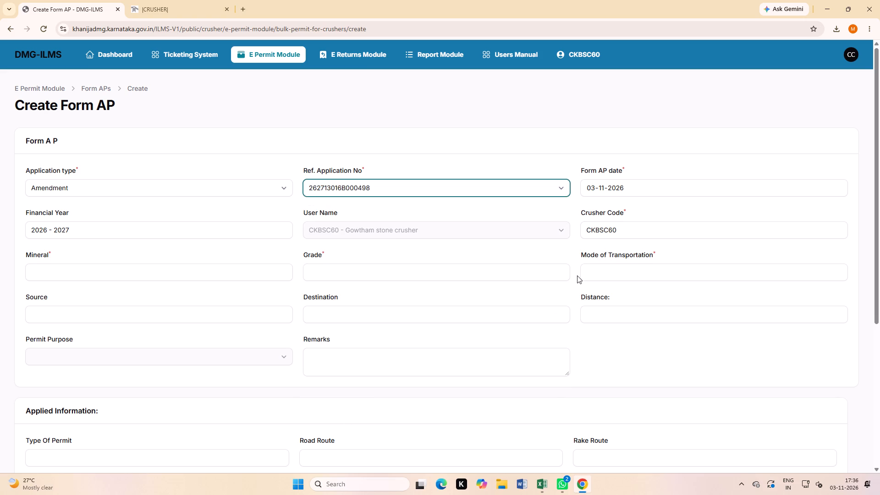
Set the Form AP quantity to 17.25, review the form and create the amendment.
{"action": "scroll", "coordinate": [508, 297], "scroll_direction": "down", "scroll_amount": 4}
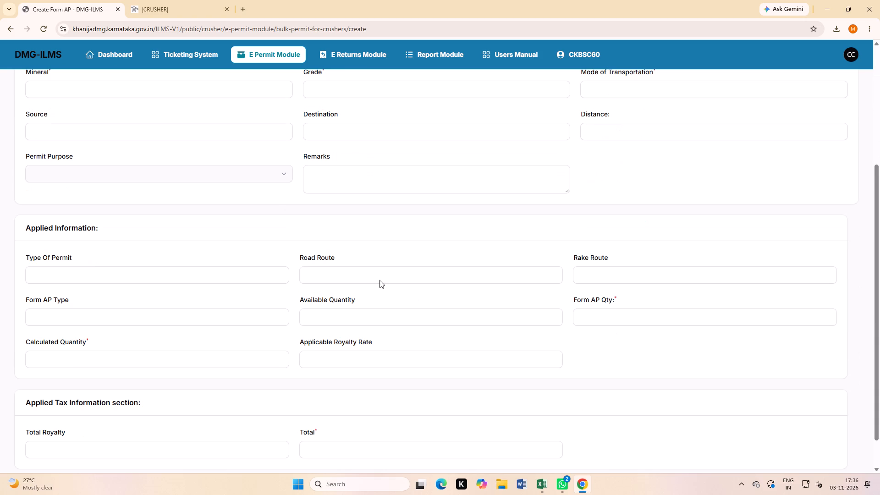
{"action": "left_click", "coordinate": [384, 317]}
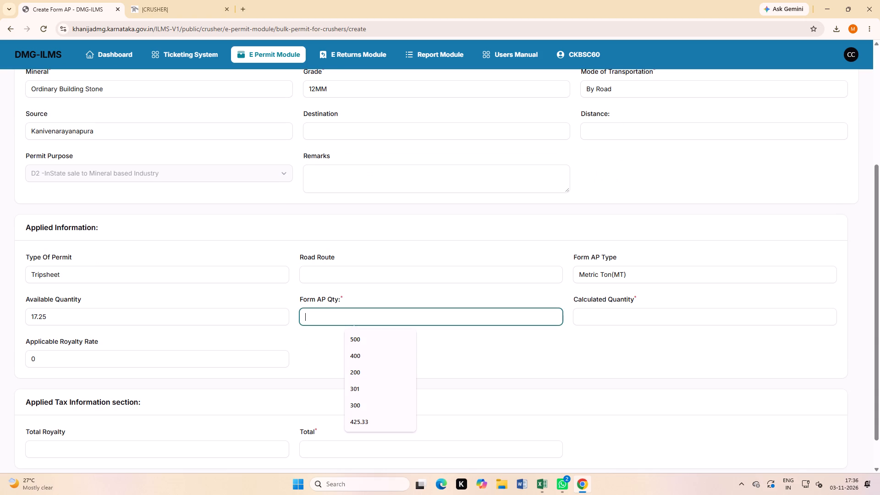
{"action": "type", "text": "17.25"}
{"action": "left_click", "coordinate": [379, 356]}
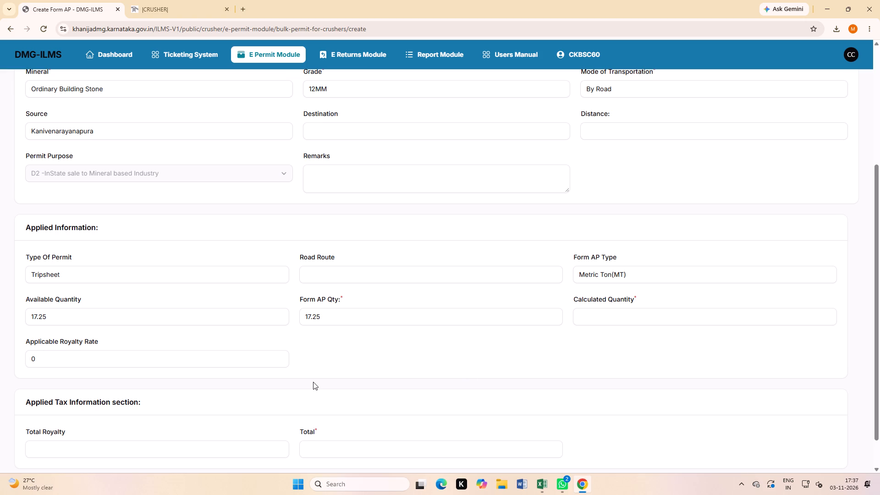
{"action": "scroll", "coordinate": [267, 321], "scroll_direction": "down", "scroll_amount": 5}
{"action": "scroll", "coordinate": [237, 322], "scroll_direction": "up", "scroll_amount": 9}
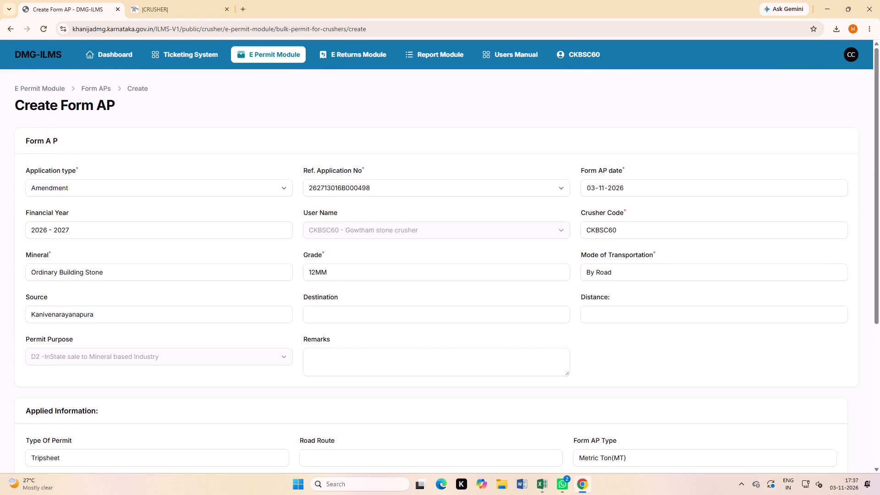
{"action": "scroll", "coordinate": [230, 344], "scroll_direction": "down", "scroll_amount": 9}
{"action": "left_click", "coordinate": [33, 451]}
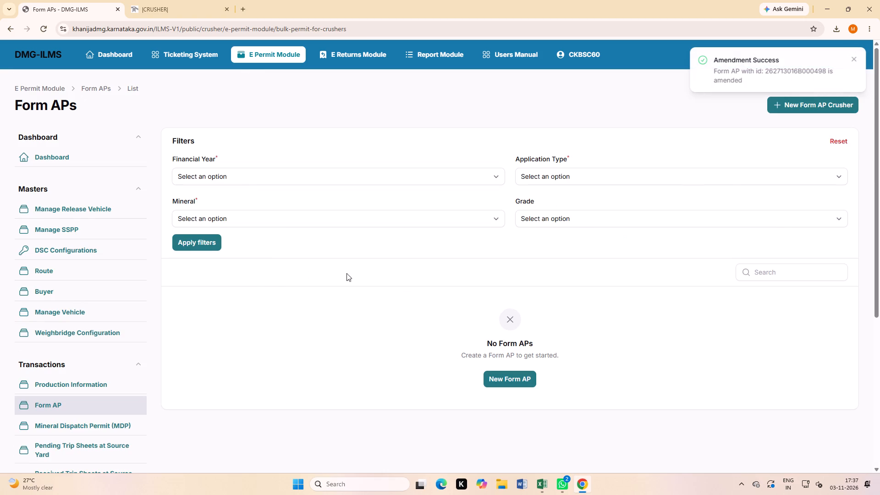
{"action": "left_click", "coordinate": [805, 112]}
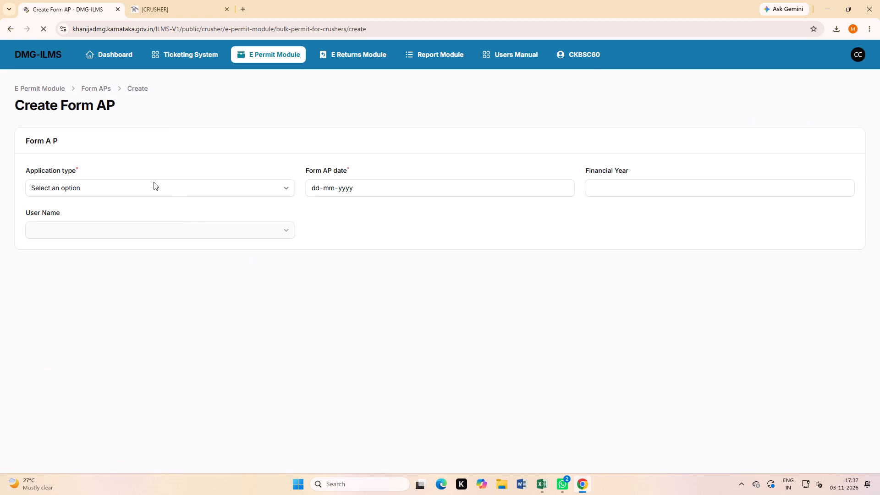
{"action": "left_click", "coordinate": [126, 189]}
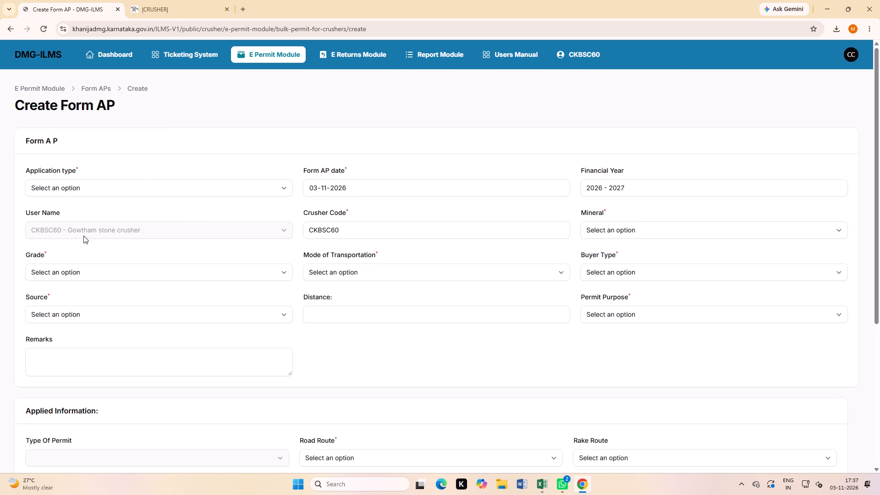
{"action": "left_click", "coordinate": [72, 224]}
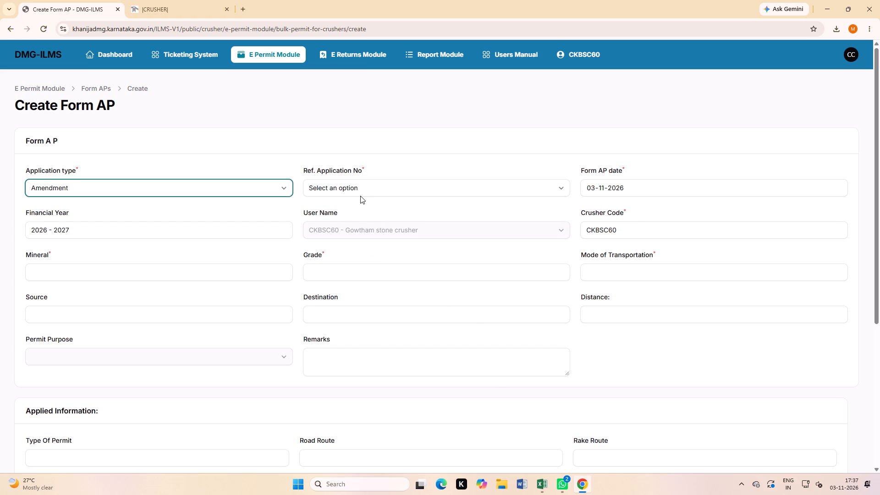
{"action": "left_click", "coordinate": [358, 183]}
{"action": "left_click_drag", "start_coordinate": [566, 210], "coordinate": [564, 389]}
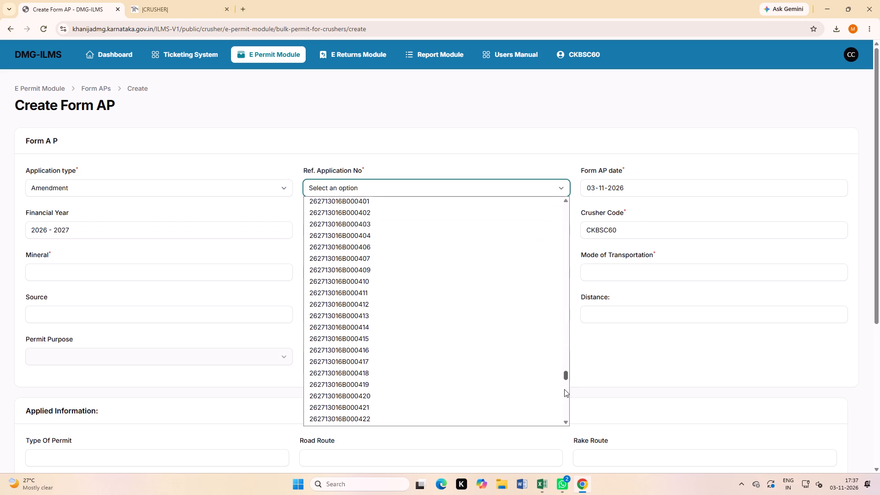
{"action": "left_click_drag", "start_coordinate": [564, 389], "coordinate": [564, 423]}
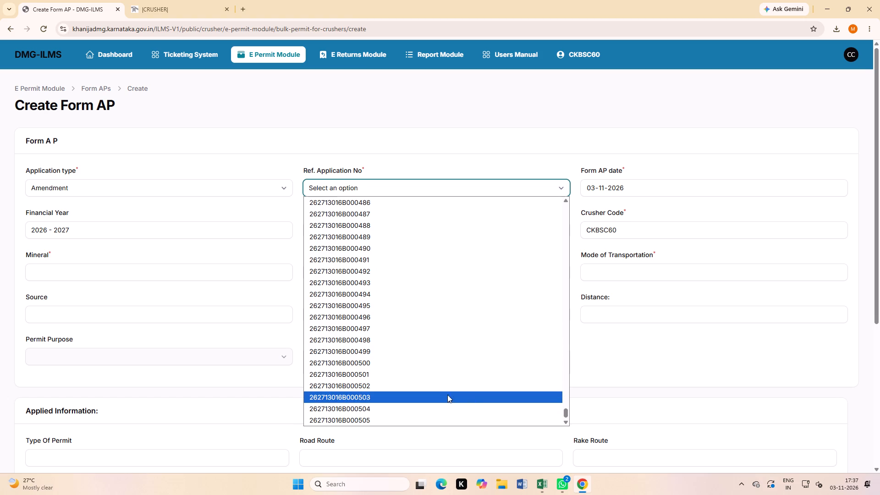
{"action": "left_click", "coordinate": [383, 375]}
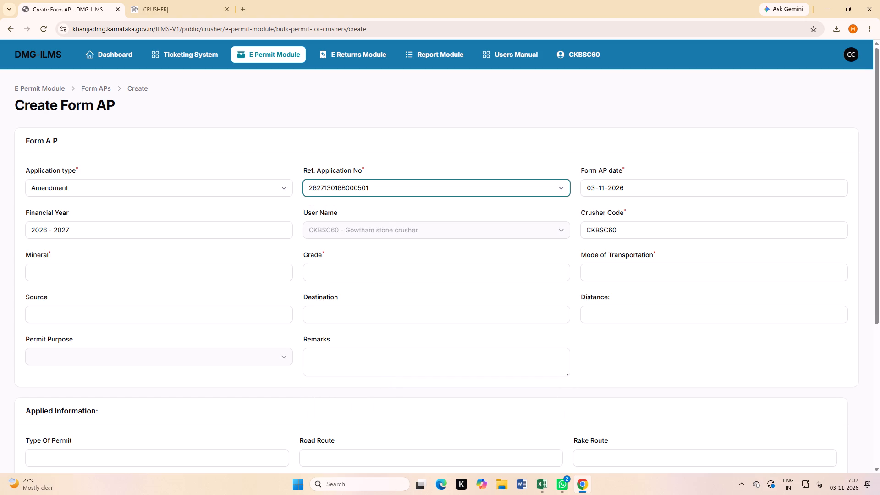
{"action": "left_click", "coordinate": [376, 252]}
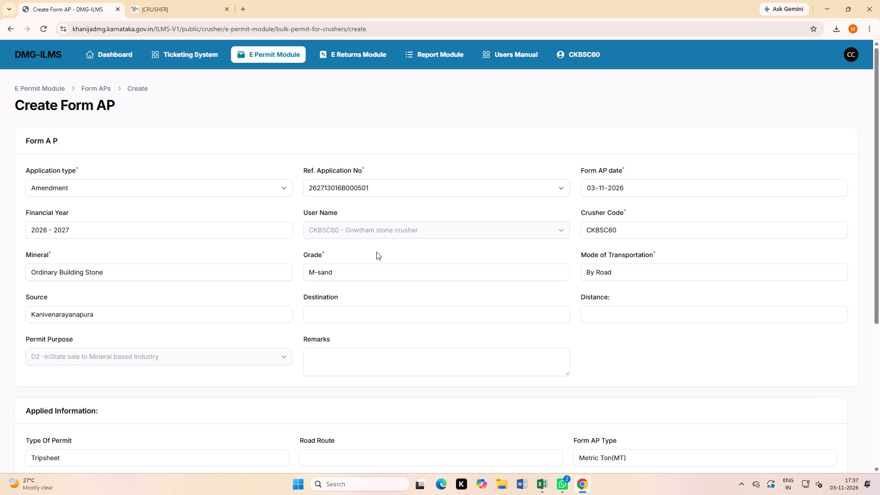
Set the Form AP quantity to 25.22, review the completed form and create the amendment.
{"action": "scroll", "coordinate": [373, 412], "scroll_direction": "down", "scroll_amount": 3}
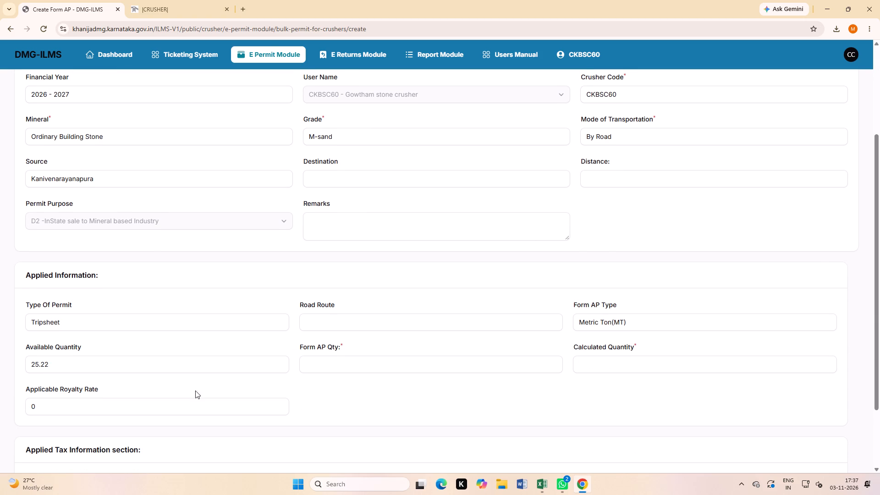
{"action": "left_click", "coordinate": [365, 360]}
{"action": "type", "text": "25"}
{"action": "type", "text": ".22"}
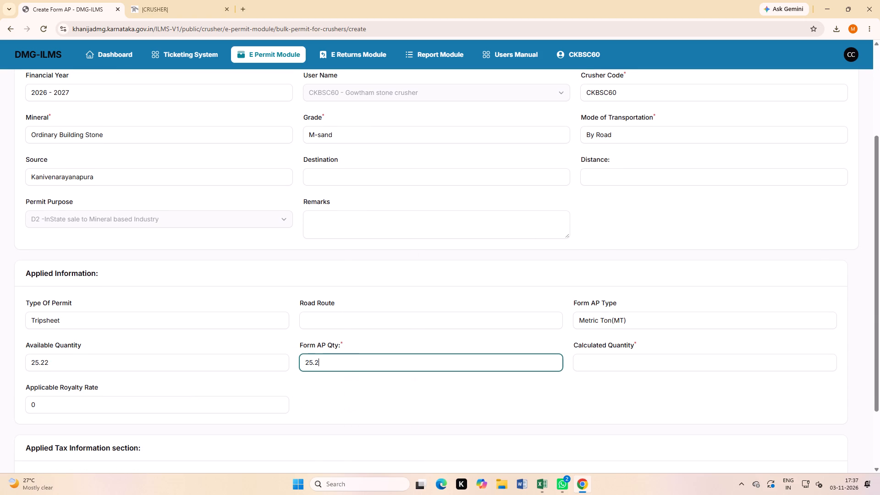
{"action": "left_click", "coordinate": [456, 385]}
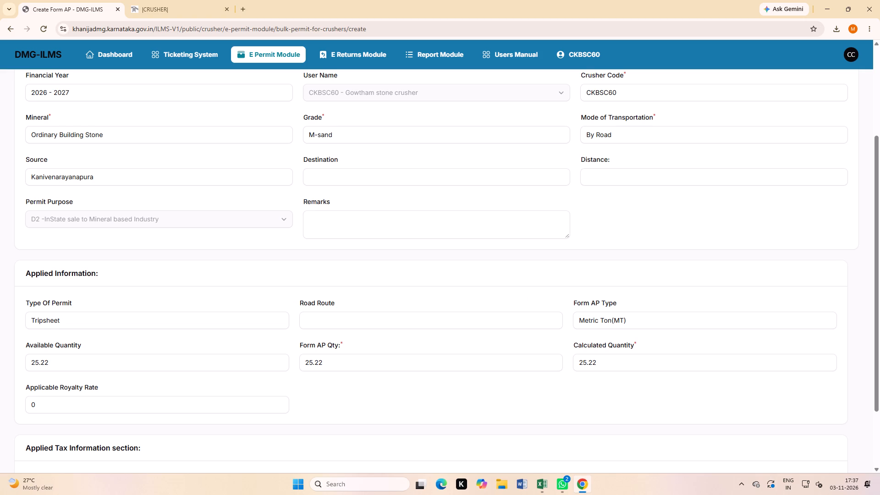
{"action": "scroll", "coordinate": [460, 388], "scroll_direction": "up", "scroll_amount": 4}
{"action": "scroll", "coordinate": [382, 309], "scroll_direction": "up", "scroll_amount": 4}
{"action": "scroll", "coordinate": [372, 331], "scroll_direction": "down", "scroll_amount": 4}
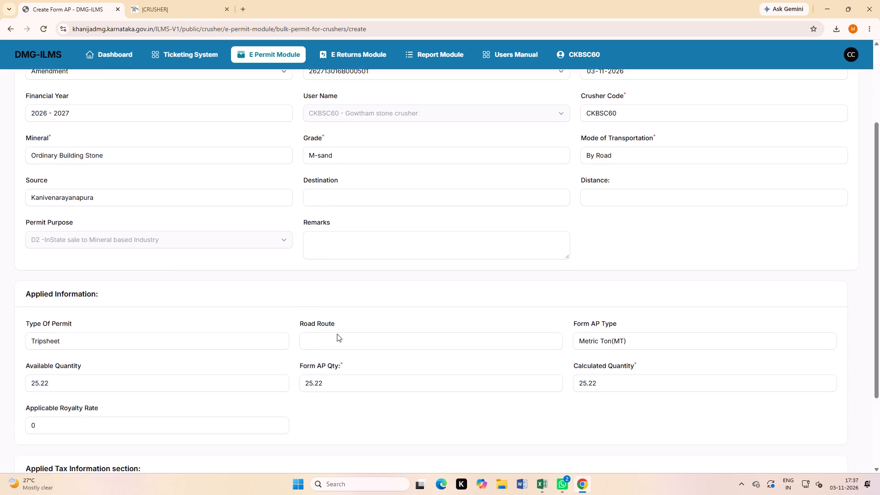
{"action": "scroll", "coordinate": [337, 334], "scroll_direction": "down", "scroll_amount": 7}
{"action": "scroll", "coordinate": [149, 319], "scroll_direction": "up", "scroll_amount": 10}
{"action": "scroll", "coordinate": [146, 329], "scroll_direction": "down", "scroll_amount": 6}
{"action": "left_click", "coordinate": [35, 452]}
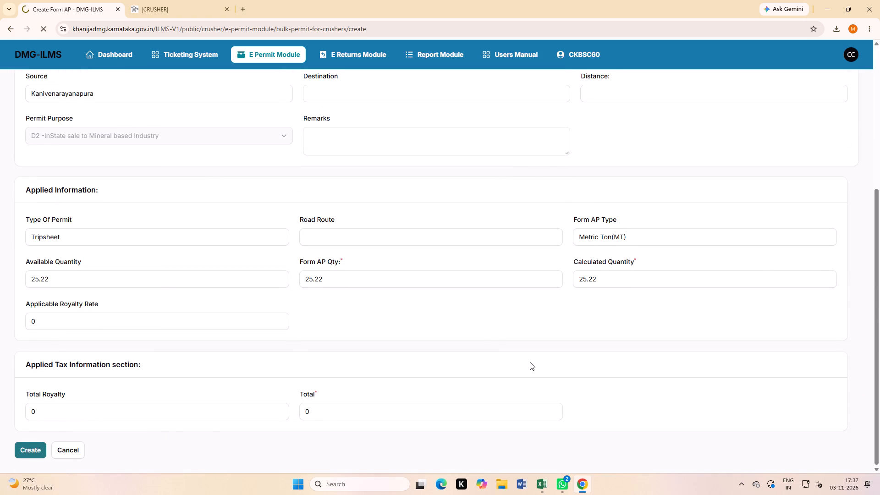
{"action": "left_click", "coordinate": [803, 105]}
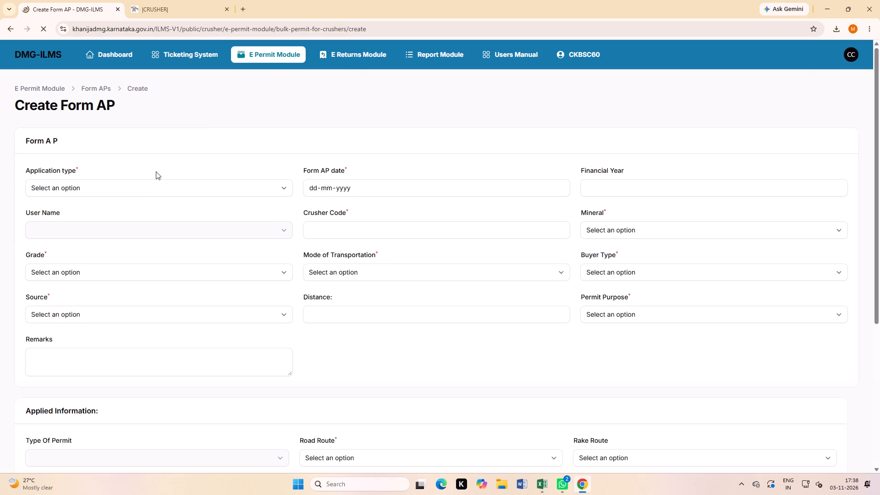
{"action": "left_click", "coordinate": [133, 183]}
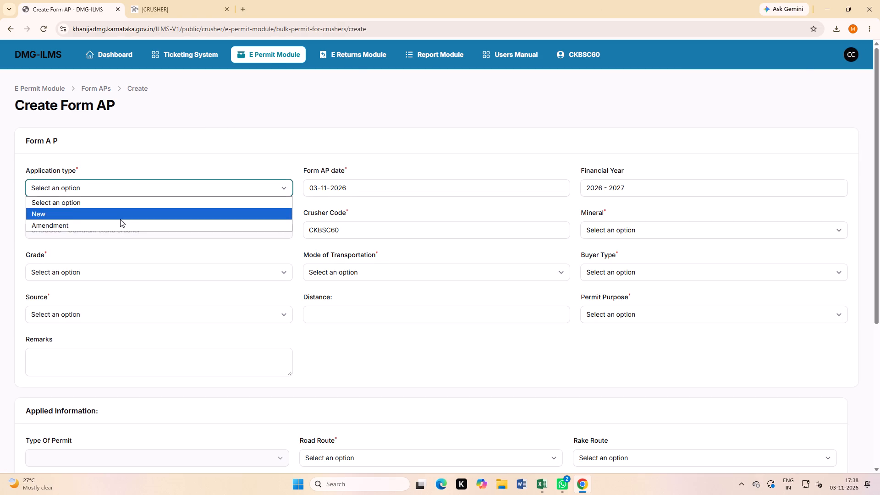
{"action": "left_click", "coordinate": [120, 225]}
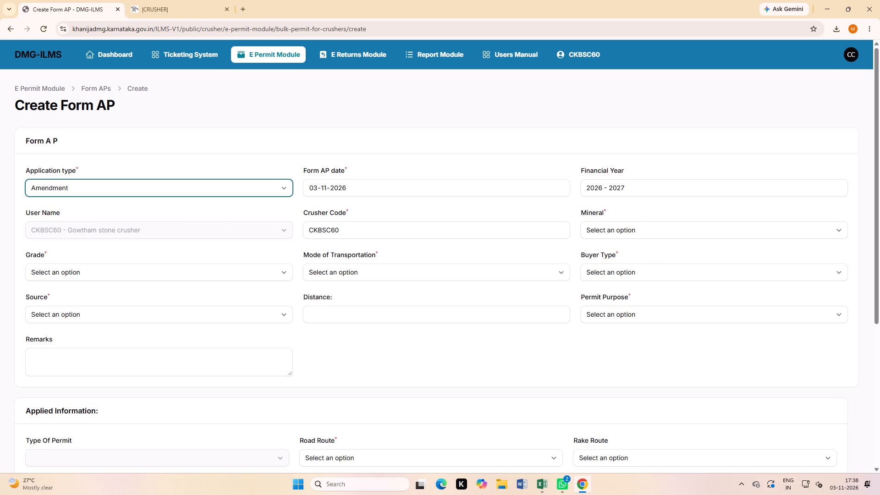
{"action": "left_click", "coordinate": [355, 190]}
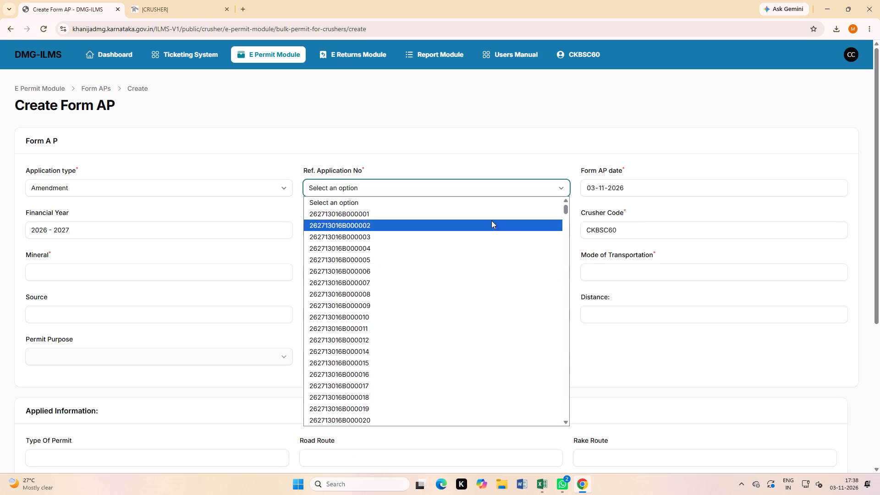
{"action": "left_click_drag", "start_coordinate": [565, 207], "coordinate": [576, 396]}
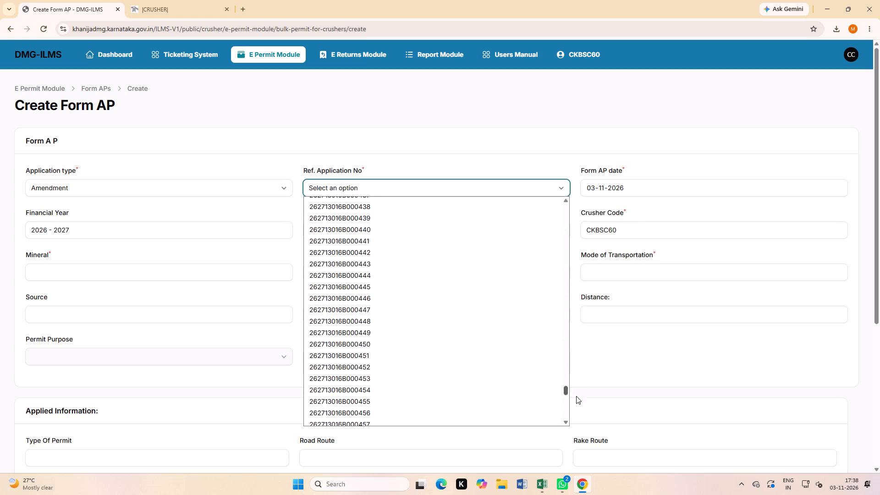
{"action": "left_click_drag", "start_coordinate": [576, 396], "coordinate": [577, 416]}
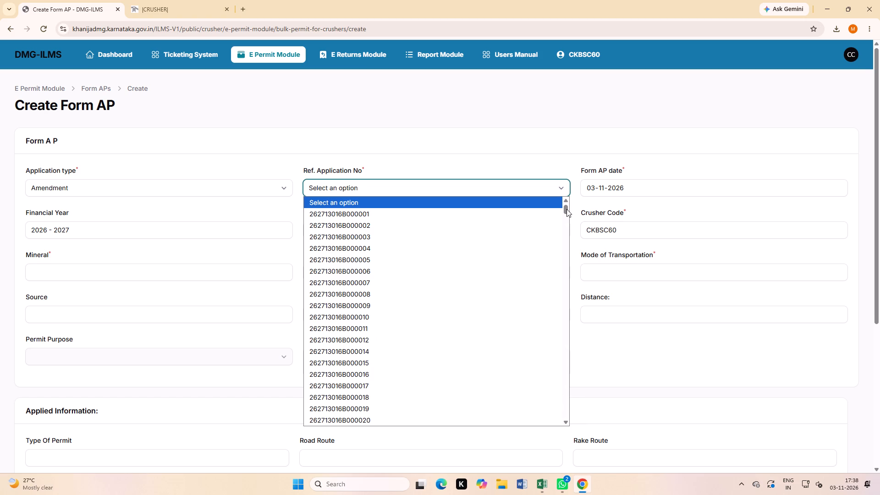
{"action": "left_click_drag", "start_coordinate": [566, 209], "coordinate": [583, 430]}
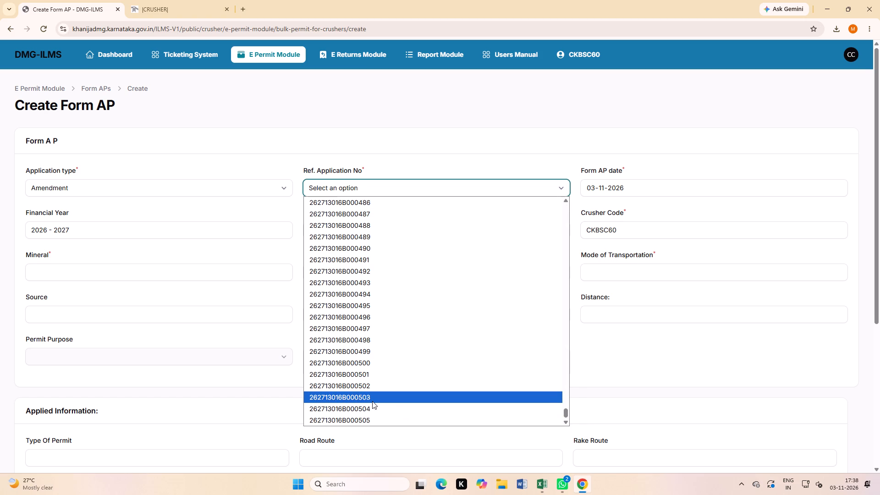
{"action": "left_click", "coordinate": [369, 386]}
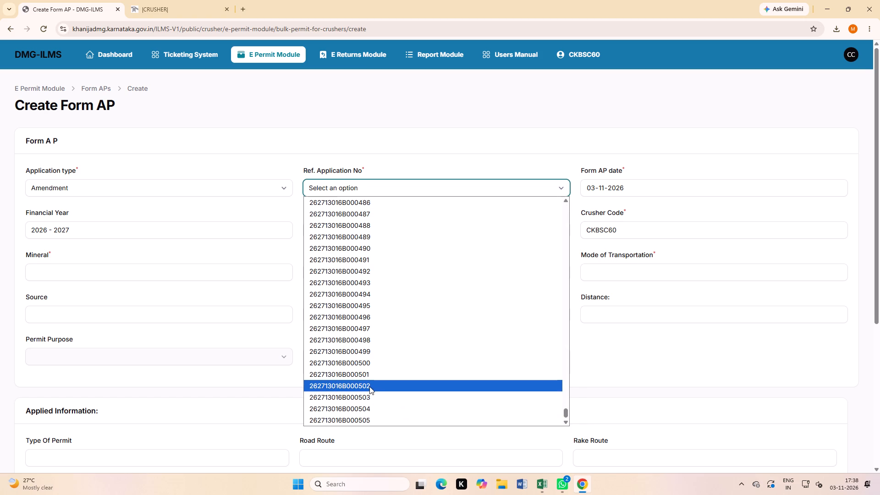
{"action": "left_click", "coordinate": [368, 205]}
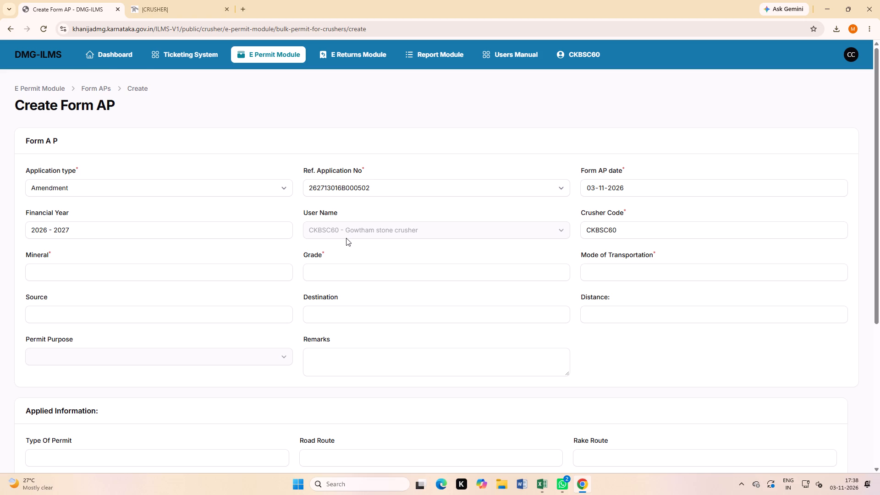
Set the Form AP quantity to 6.59 and create the amendment.
{"action": "scroll", "coordinate": [347, 266], "scroll_direction": "down", "scroll_amount": 4}
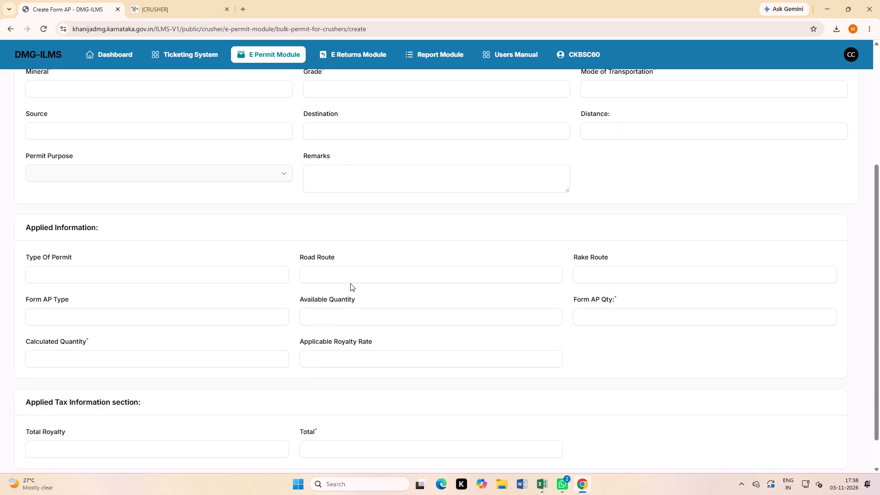
{"action": "left_click", "coordinate": [347, 314]}
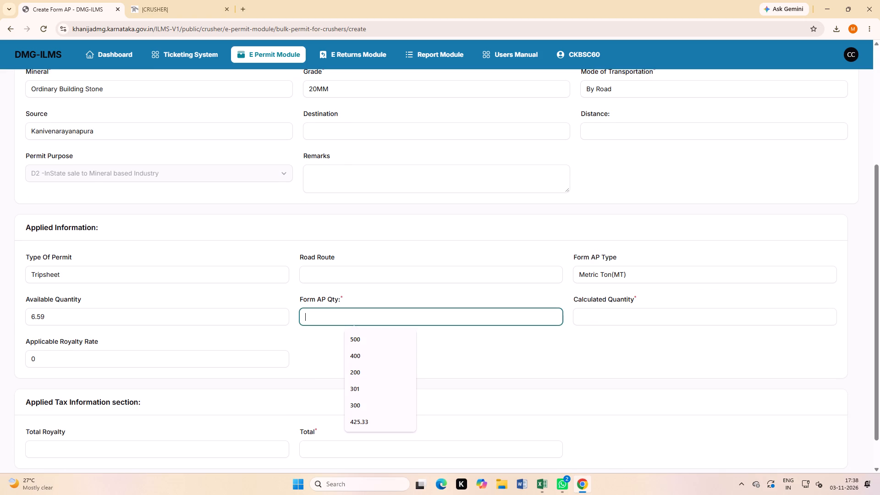
{"action": "type", "text": "6.59"}
{"action": "left_click", "coordinate": [343, 346]}
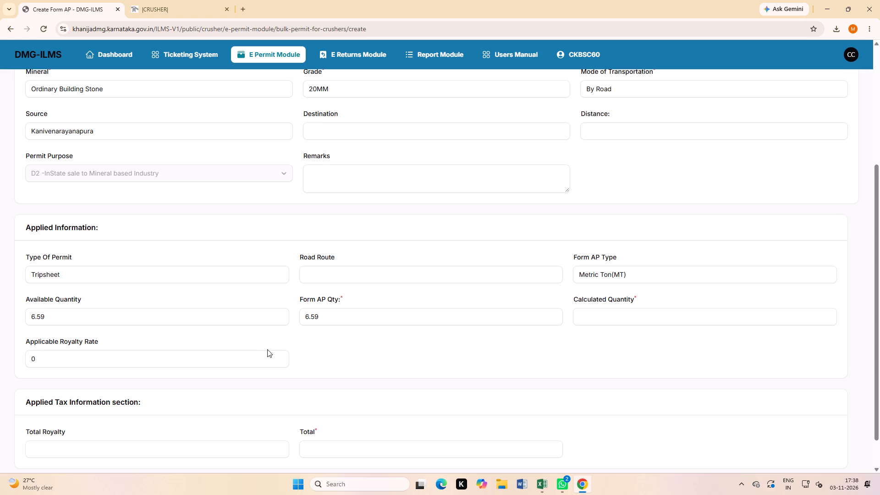
{"action": "scroll", "coordinate": [267, 349], "scroll_direction": "down", "scroll_amount": 5}
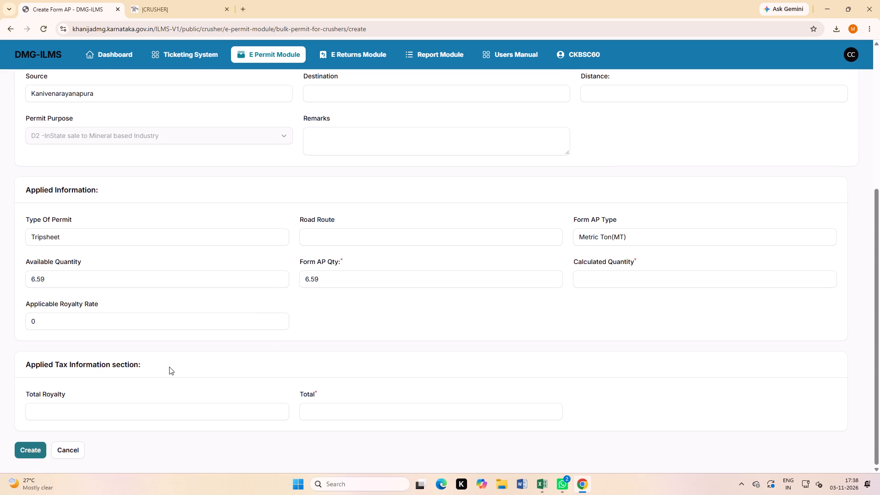
{"action": "left_click", "coordinate": [23, 446]}
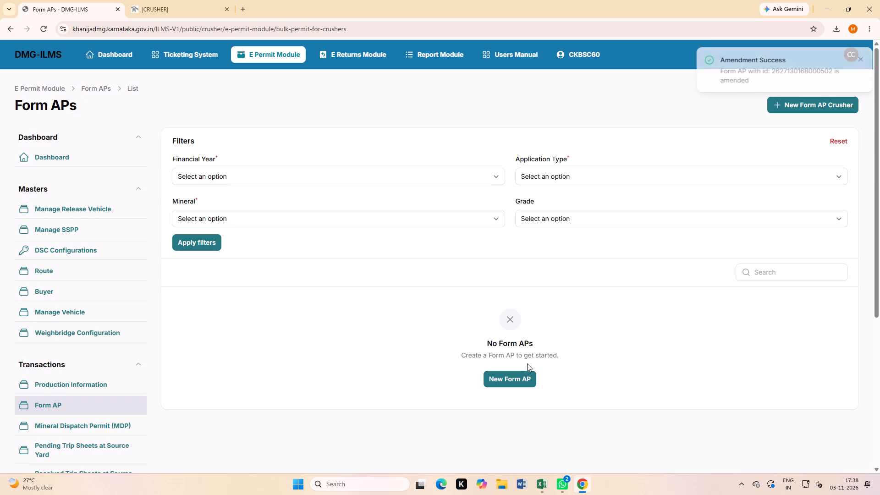
Start another new Form AP and set its application type to Amendment.
{"action": "left_click", "coordinate": [793, 108]}
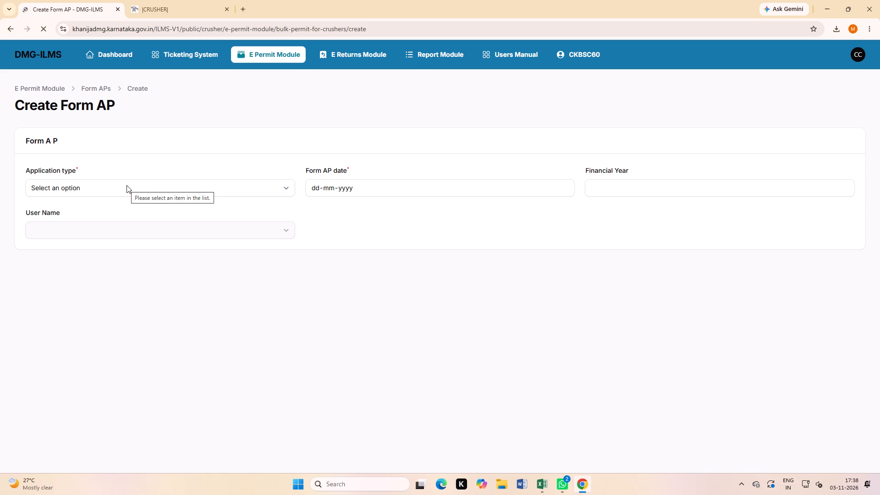
{"action": "left_click", "coordinate": [126, 185]}
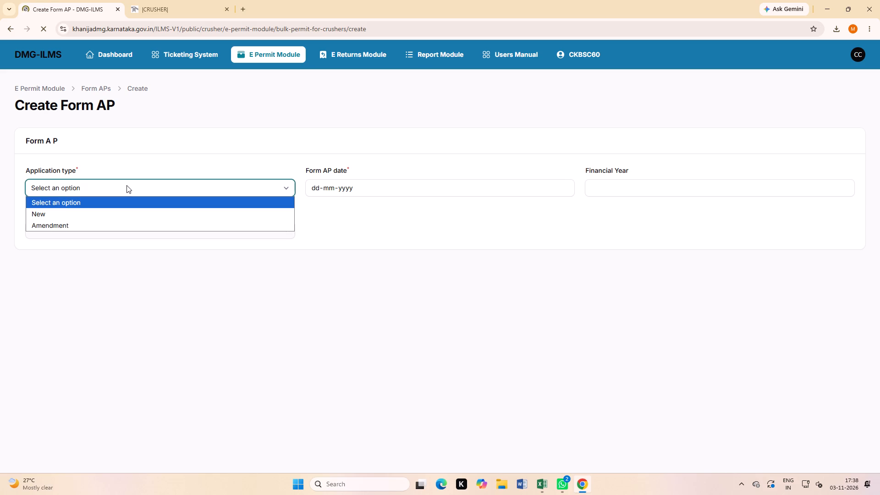
{"action": "left_click", "coordinate": [126, 185]}
{"action": "triple_click", "coordinate": [126, 185]}
{"action": "triple_click", "coordinate": [126, 185]}
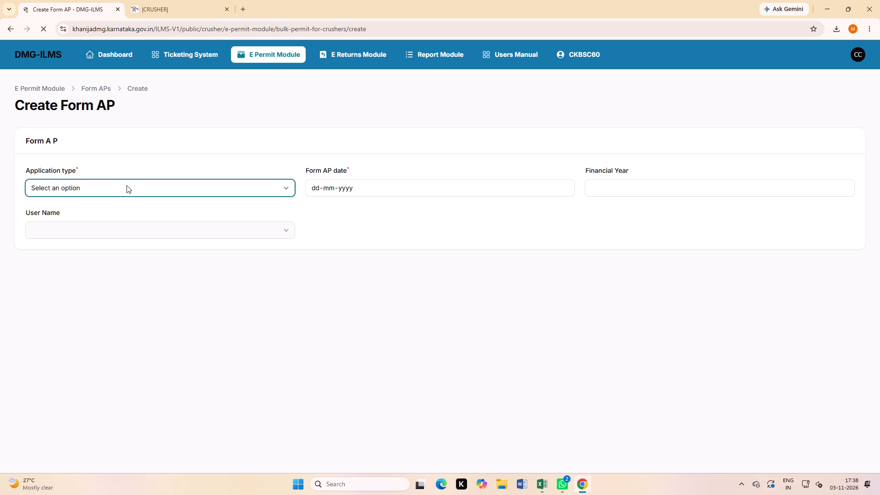
{"action": "triple_click", "coordinate": [126, 185]}
{"action": "left_click", "coordinate": [144, 168]}
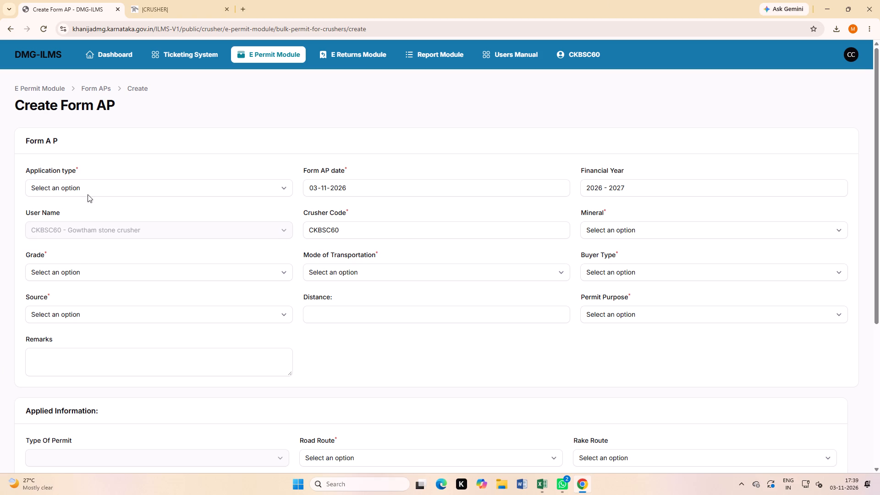
{"action": "left_click", "coordinate": [89, 181]}
{"action": "left_click", "coordinate": [80, 227]}
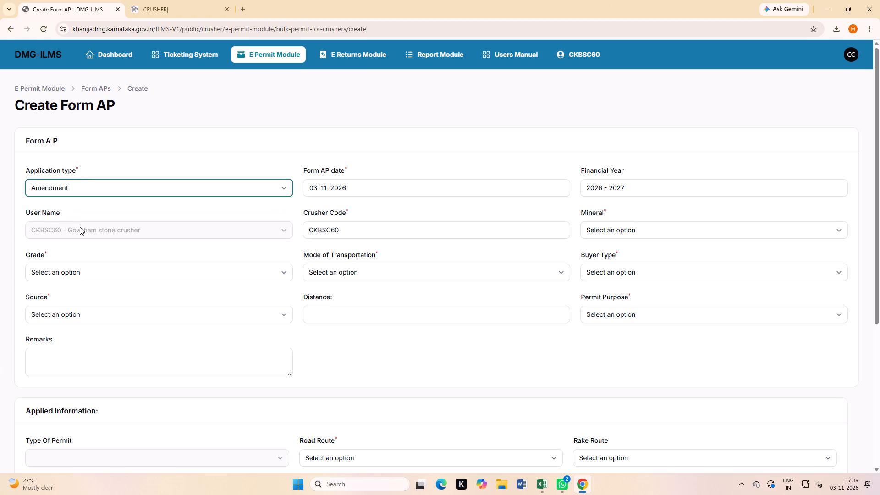
{"action": "left_click", "coordinate": [369, 215]}
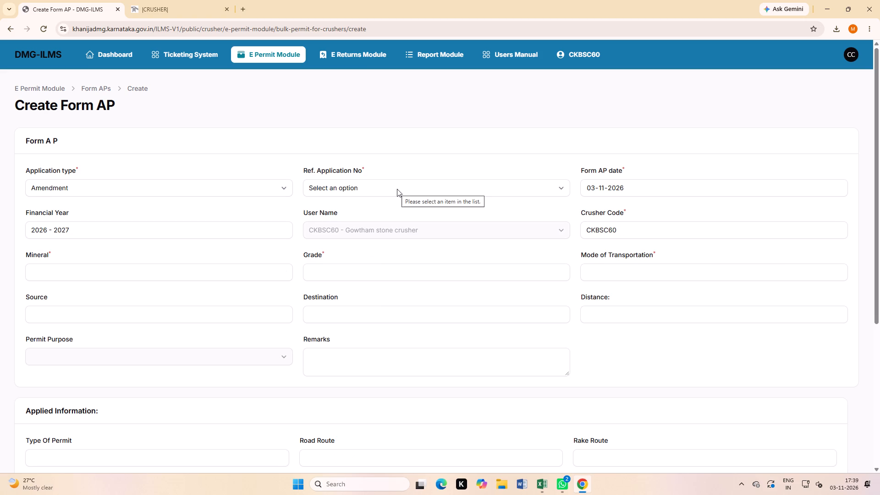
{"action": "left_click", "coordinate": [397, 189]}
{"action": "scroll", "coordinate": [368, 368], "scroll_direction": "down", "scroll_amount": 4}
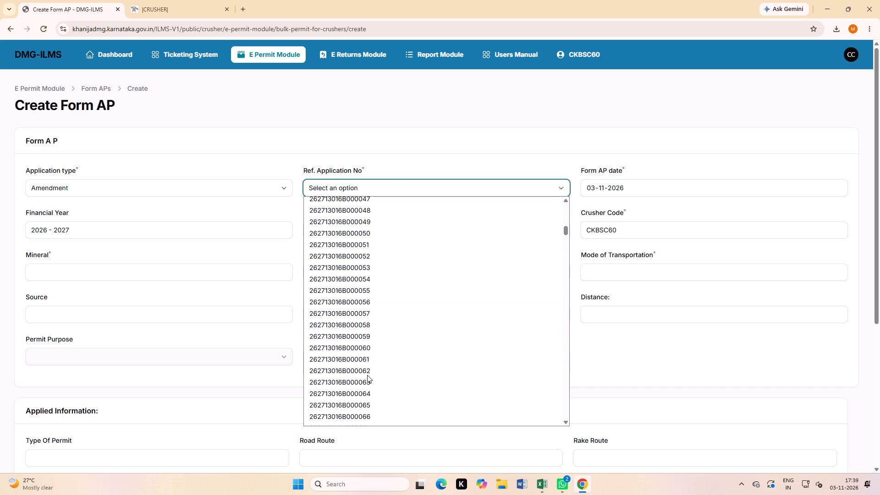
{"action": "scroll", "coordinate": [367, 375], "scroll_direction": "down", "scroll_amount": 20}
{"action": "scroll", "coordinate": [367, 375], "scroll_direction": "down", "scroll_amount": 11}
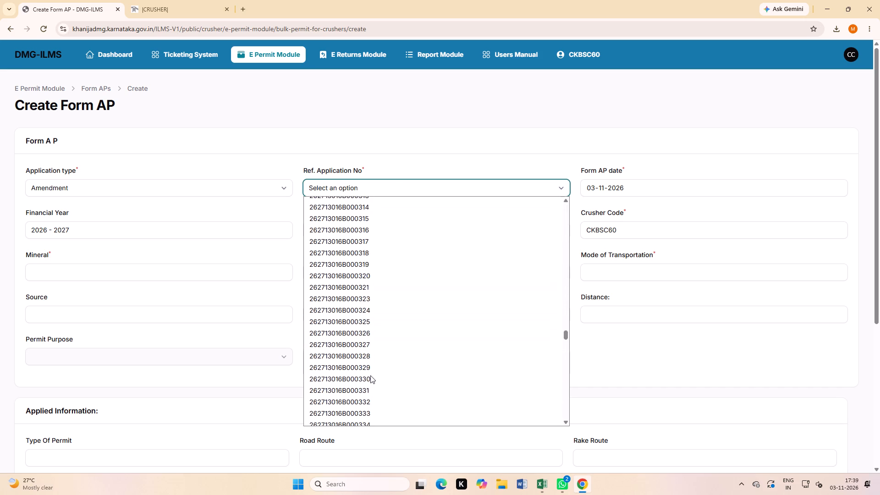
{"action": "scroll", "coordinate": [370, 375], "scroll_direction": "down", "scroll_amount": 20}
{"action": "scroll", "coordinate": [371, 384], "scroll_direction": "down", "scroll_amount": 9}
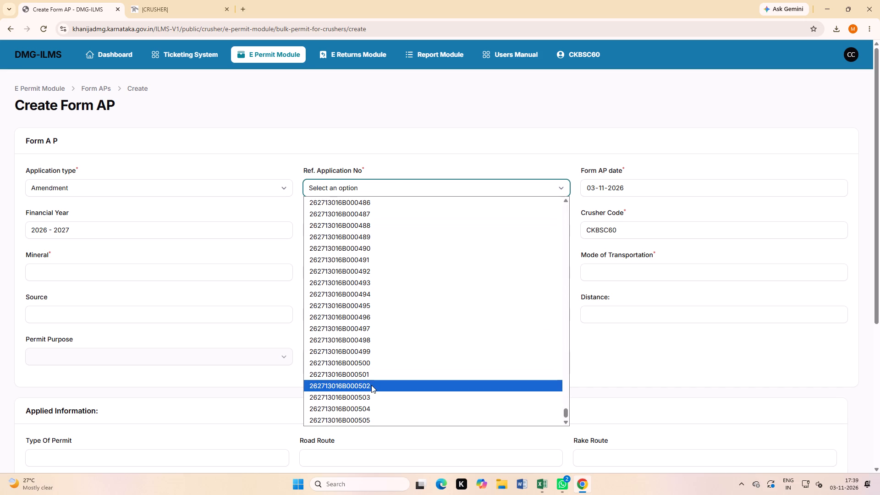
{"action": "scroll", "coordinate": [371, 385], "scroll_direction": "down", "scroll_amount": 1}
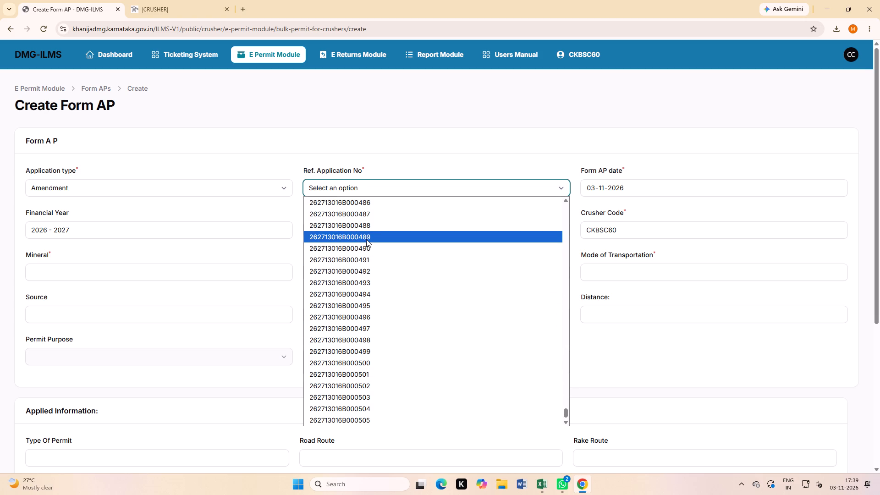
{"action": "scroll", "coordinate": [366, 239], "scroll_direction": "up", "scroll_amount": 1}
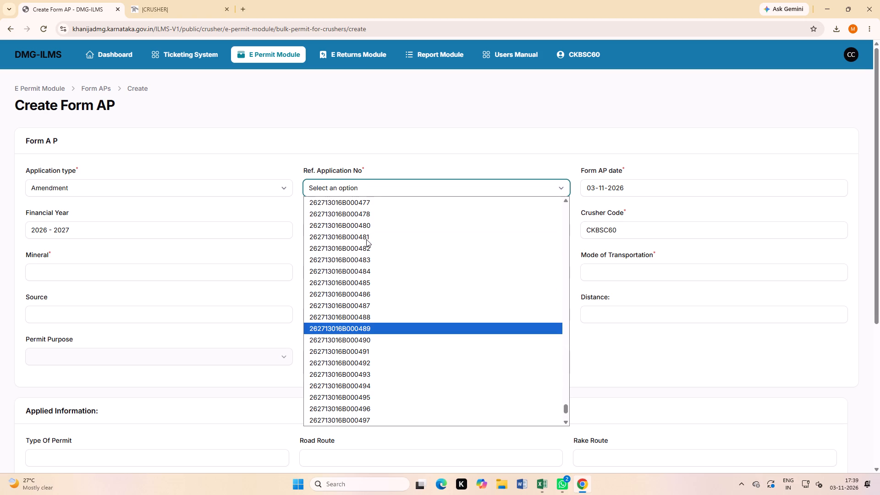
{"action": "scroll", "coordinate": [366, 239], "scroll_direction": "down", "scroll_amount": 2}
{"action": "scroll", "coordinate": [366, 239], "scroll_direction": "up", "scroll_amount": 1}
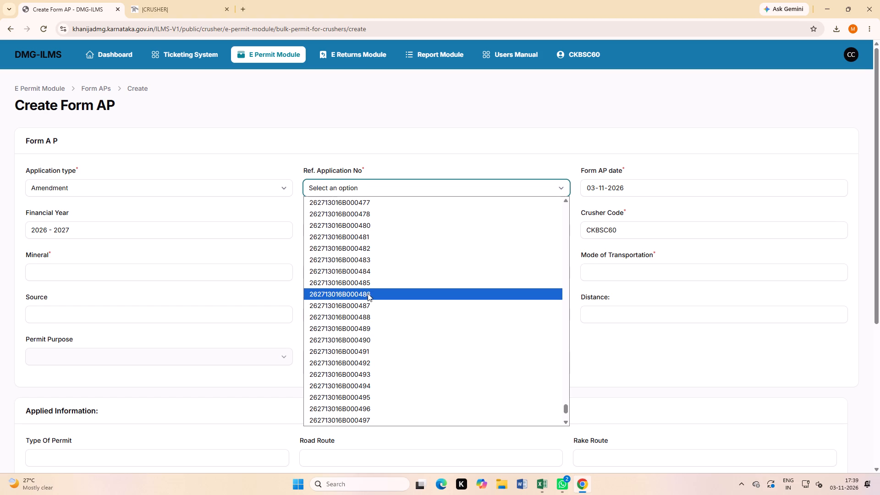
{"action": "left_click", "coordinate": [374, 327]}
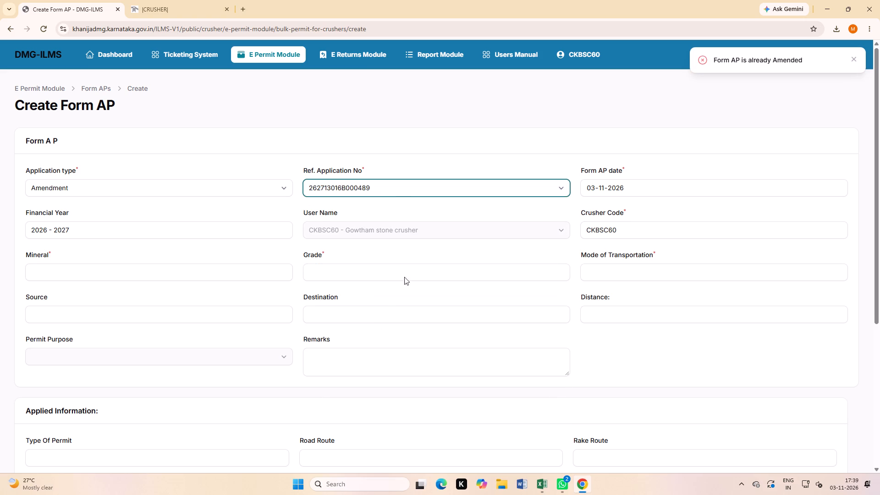
{"action": "left_click", "coordinate": [390, 189]}
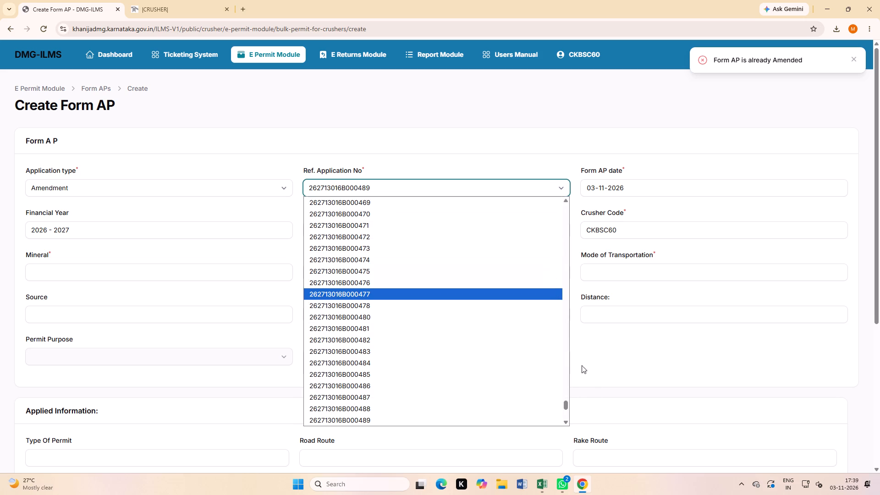
{"action": "left_click_drag", "start_coordinate": [567, 407], "coordinate": [562, 366]}
{"action": "left_click", "coordinate": [392, 314]}
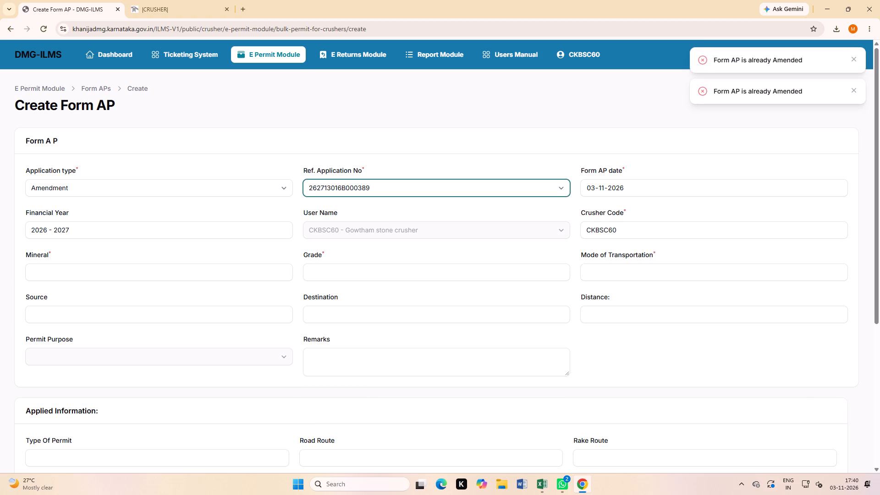
{"action": "left_click", "coordinate": [344, 126]}
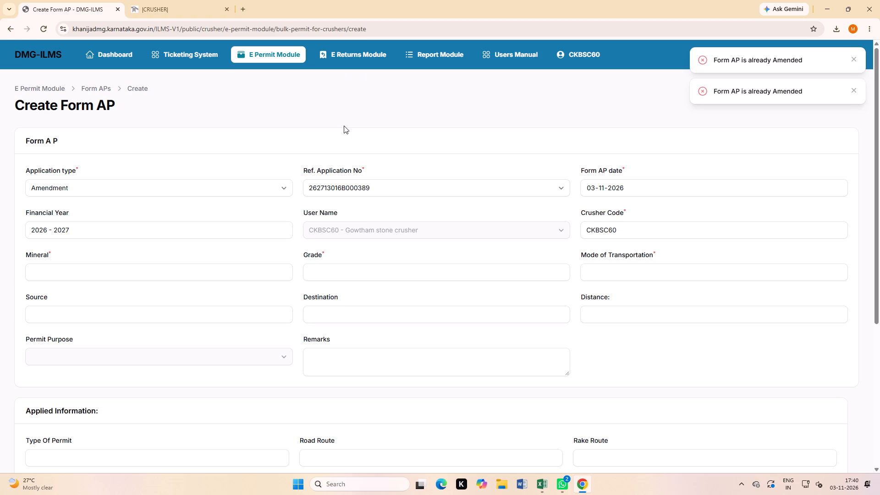
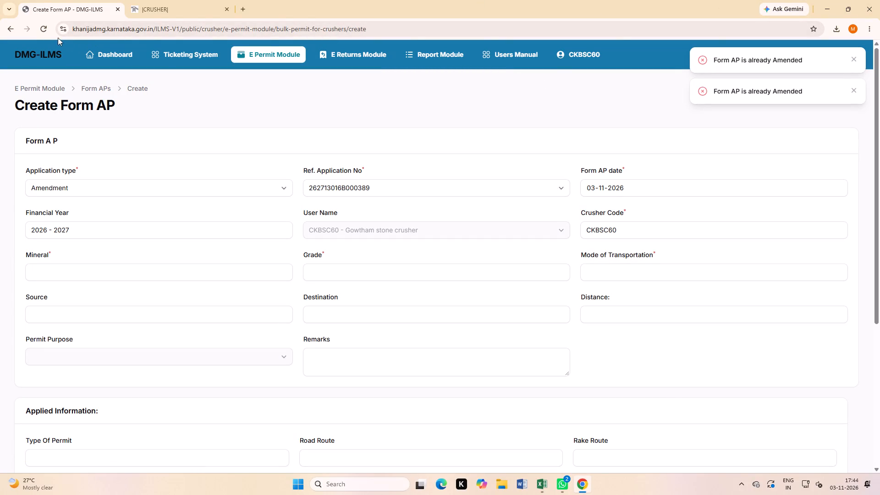
Reload the Create Form AP page to reset the amendment form.
{"action": "left_click", "coordinate": [42, 27]}
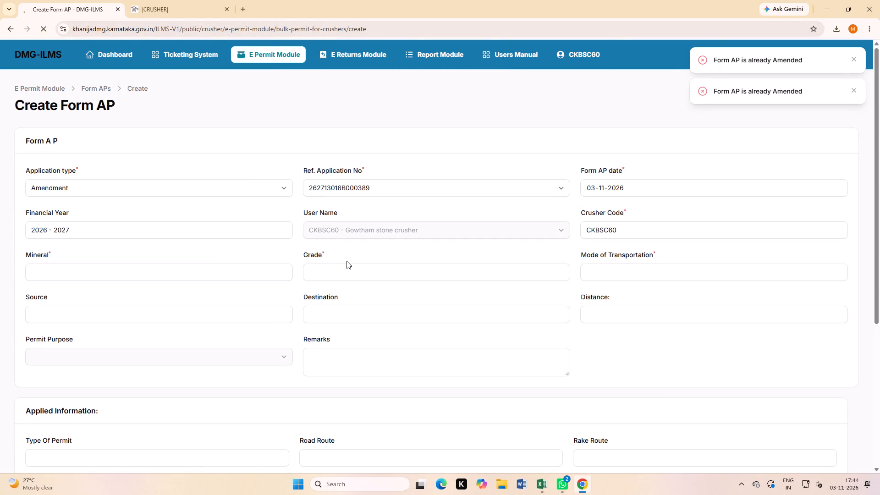
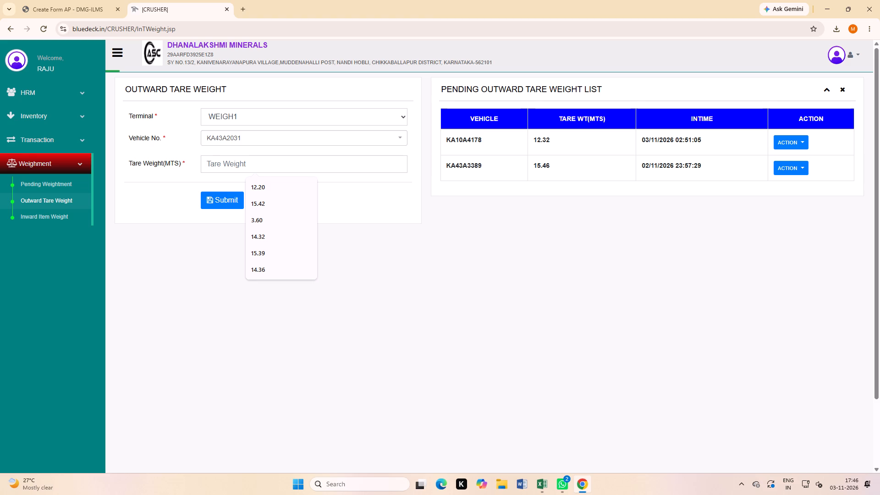
{"action": "type", "text": "11.65"}
{"action": "left_click", "coordinate": [225, 192]}
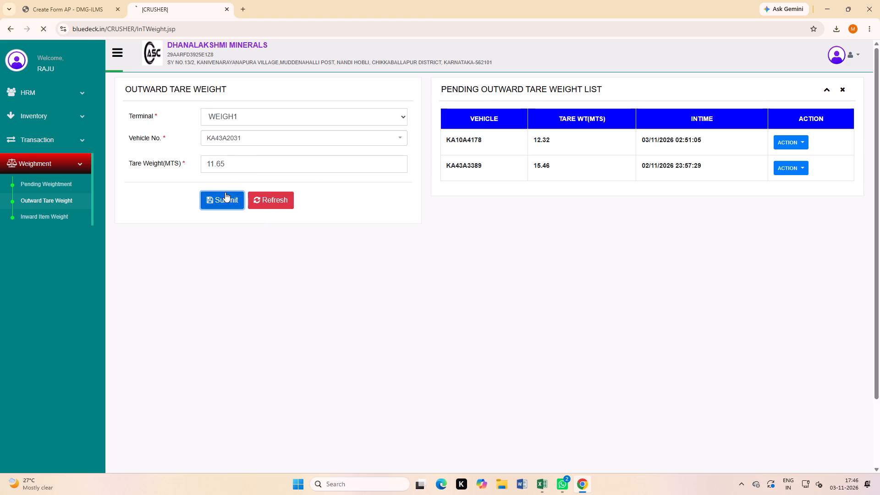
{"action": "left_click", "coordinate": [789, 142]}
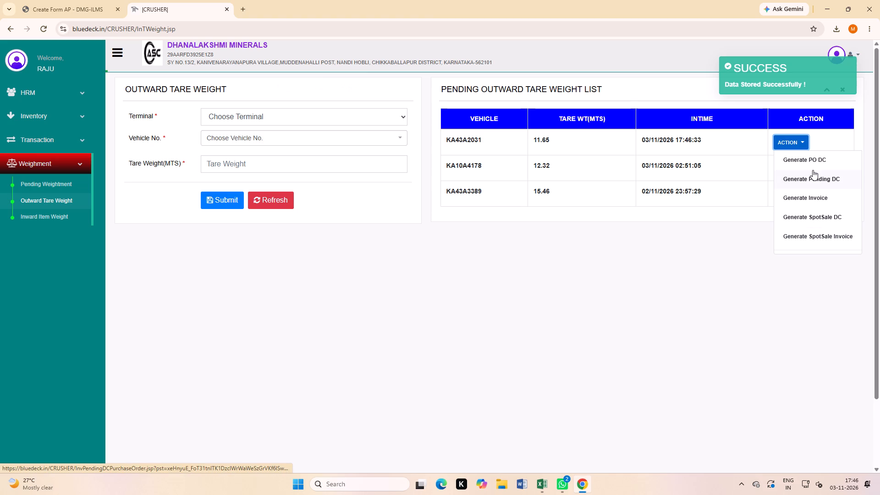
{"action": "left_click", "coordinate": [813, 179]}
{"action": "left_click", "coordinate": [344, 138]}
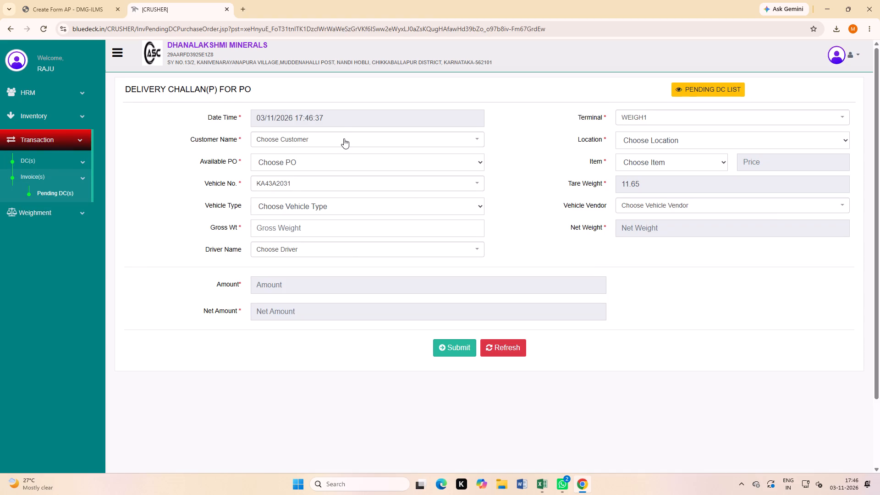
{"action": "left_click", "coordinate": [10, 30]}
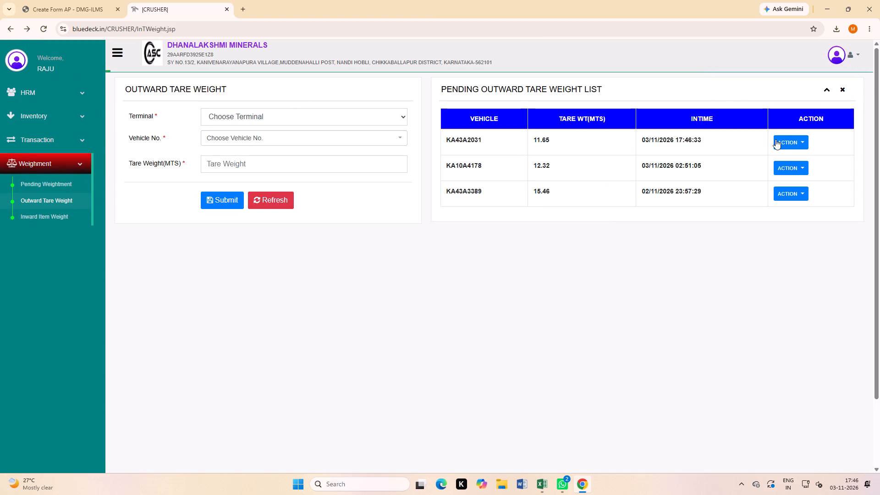
{"action": "left_click", "coordinate": [780, 142]}
{"action": "left_click", "coordinate": [779, 158]}
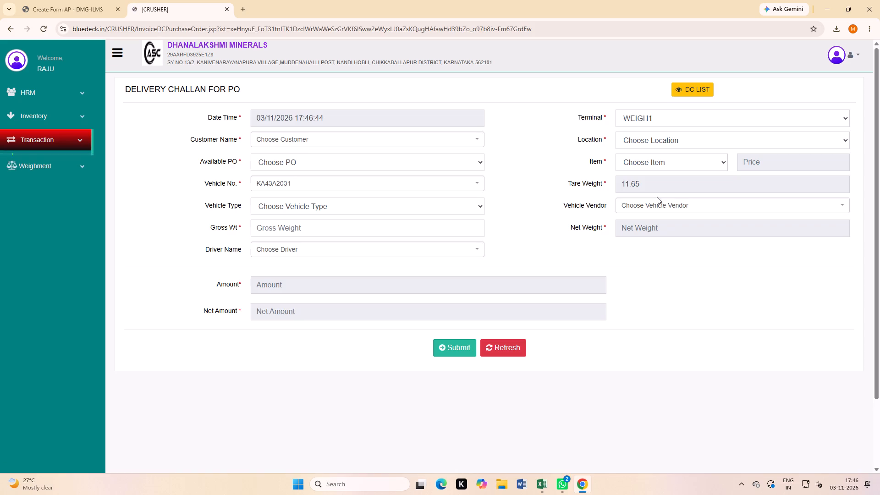
{"action": "left_click", "coordinate": [303, 134]}
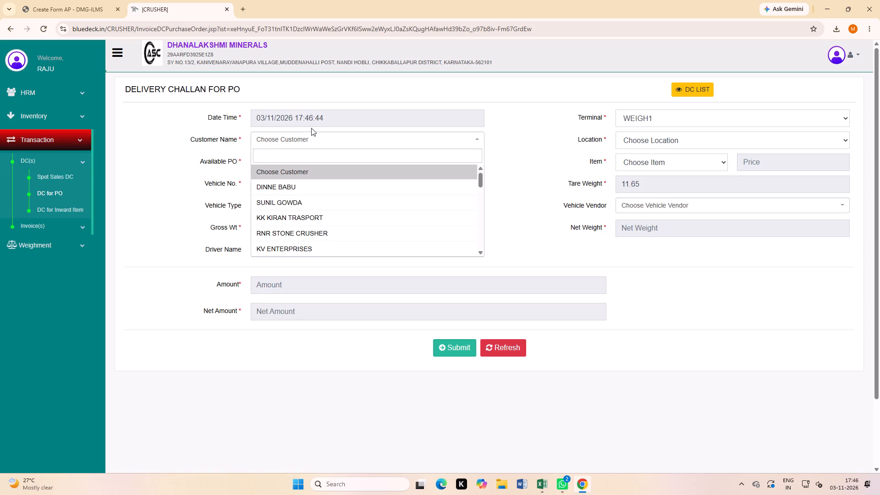
{"action": "key", "text": "s"}
{"action": "key", "text": "u"}
{"action": "key", "text": "n"}
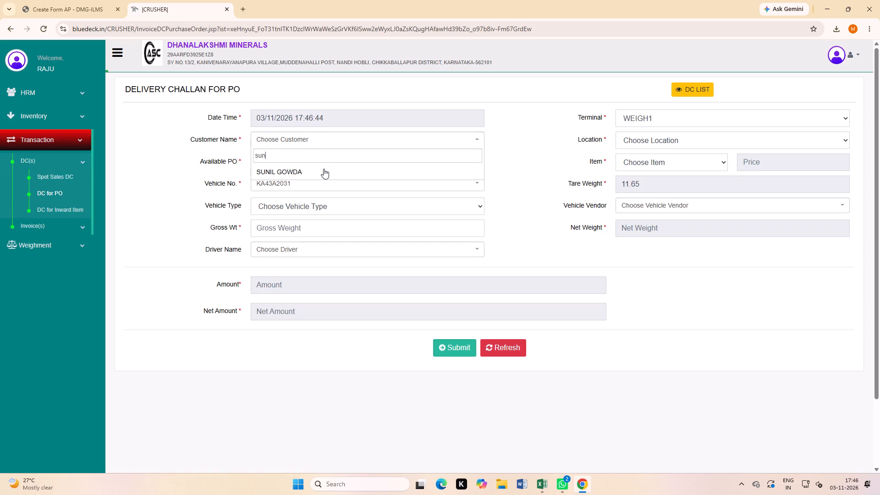
{"action": "left_click", "coordinate": [303, 173]}
{"action": "left_click", "coordinate": [659, 143]}
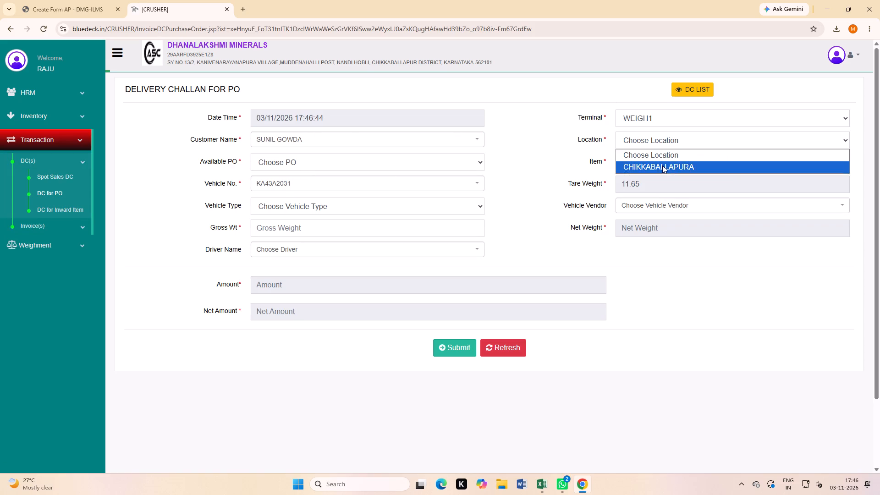
{"action": "left_click", "coordinate": [662, 165]}
{"action": "left_click", "coordinate": [322, 160]}
{"action": "left_click", "coordinate": [290, 188]}
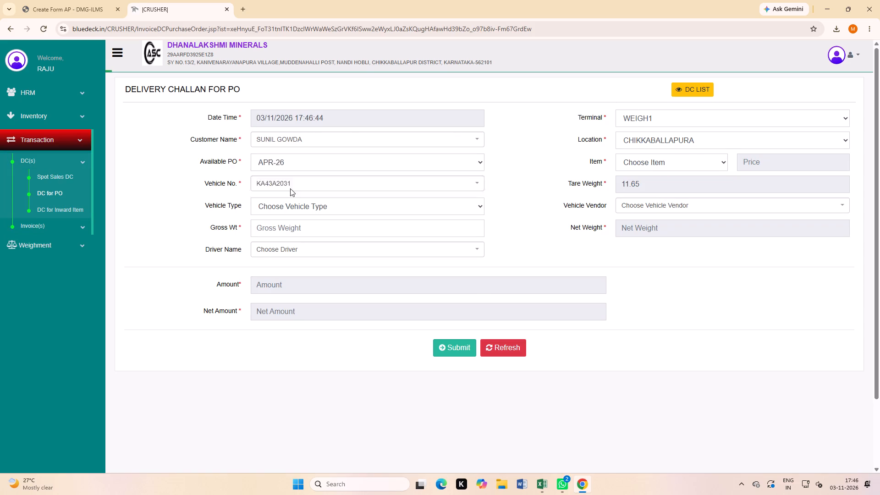
Choose WETMIX as the challan item, enter a gross weight of 44.84, and submit the delivery challan.
{"action": "left_click", "coordinate": [665, 160]}
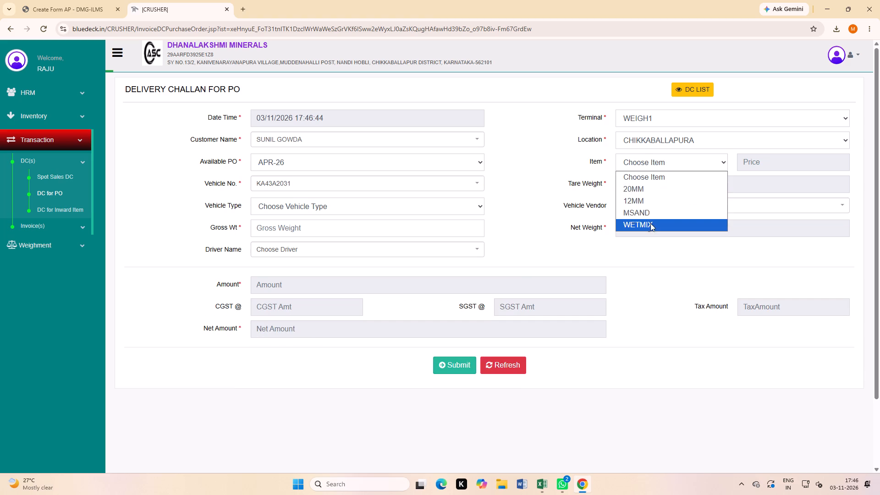
{"action": "left_click", "coordinate": [650, 224]}
{"action": "left_click_drag", "start_coordinate": [306, 229], "coordinate": [307, 222]}
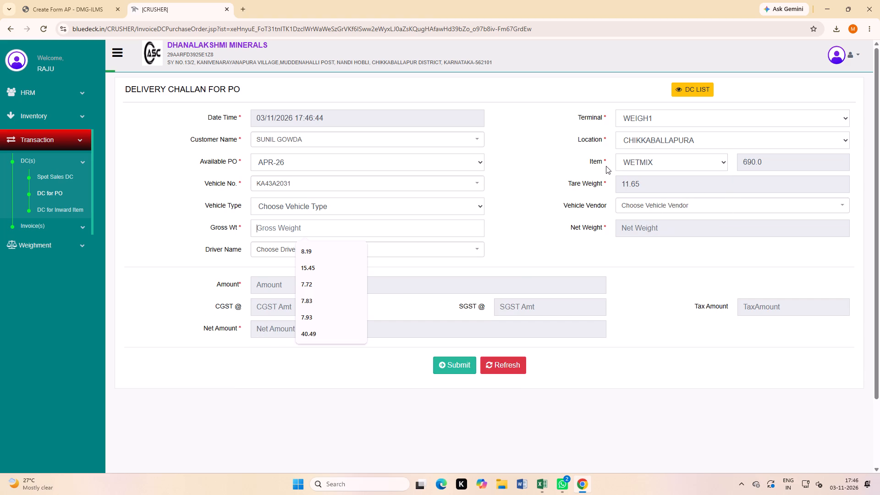
{"action": "type", "text": "44.84"}
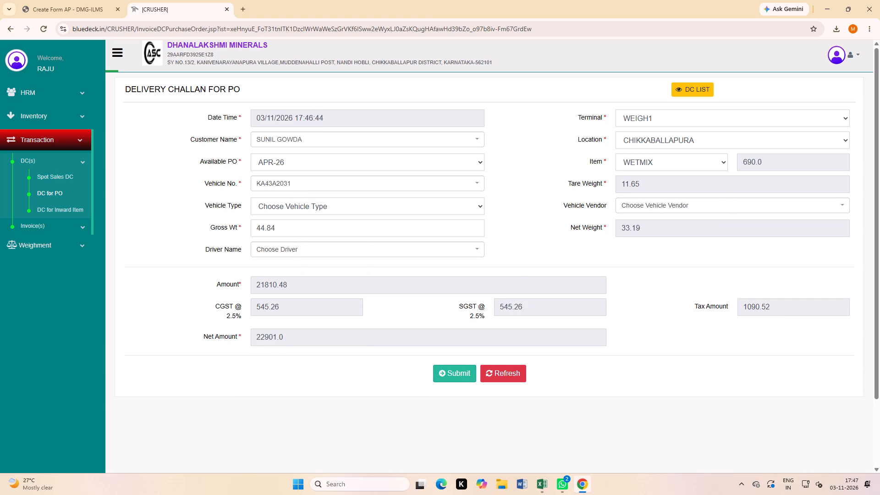
{"action": "left_click", "coordinate": [462, 376]}
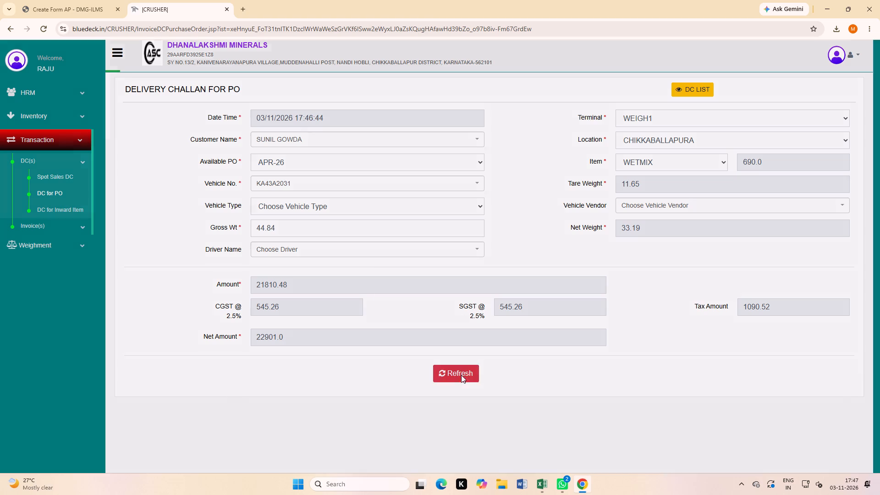
{"action": "left_click", "coordinate": [431, 279]}
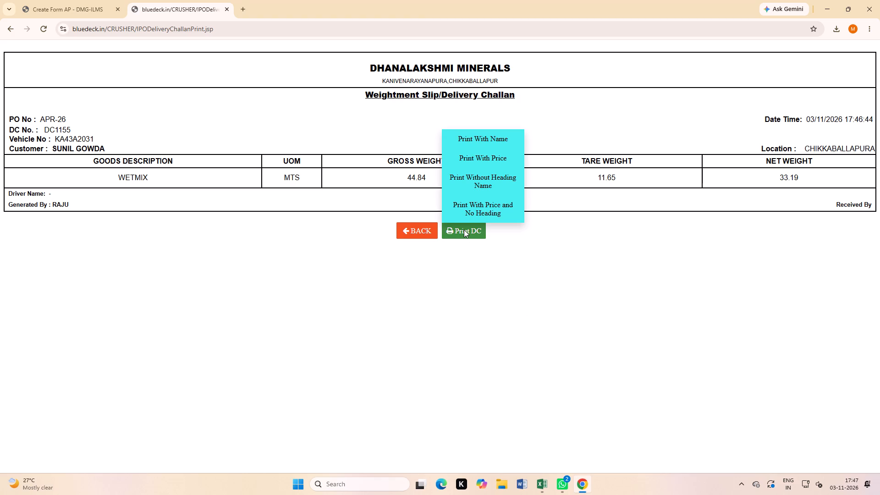
Print three copies of the delivery challan without the heading name.
{"action": "left_click", "coordinate": [483, 181]}
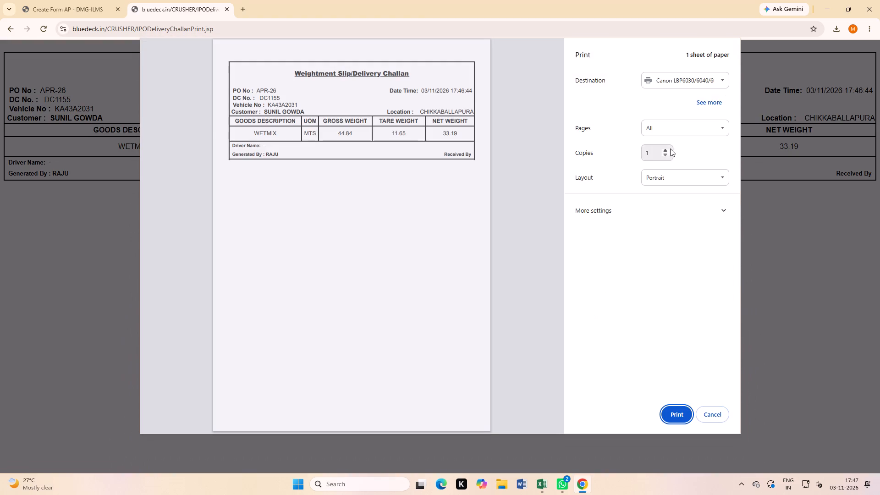
{"action": "double_click", "coordinate": [663, 150]}
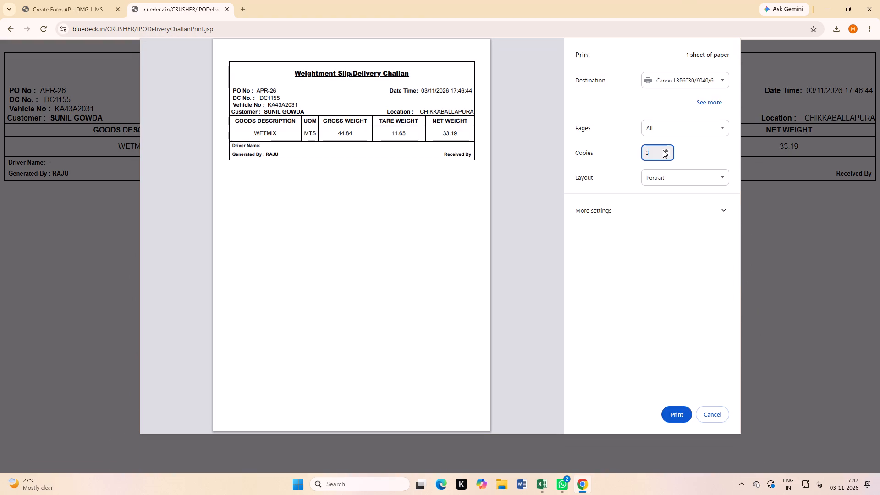
{"action": "left_click", "coordinate": [679, 415]}
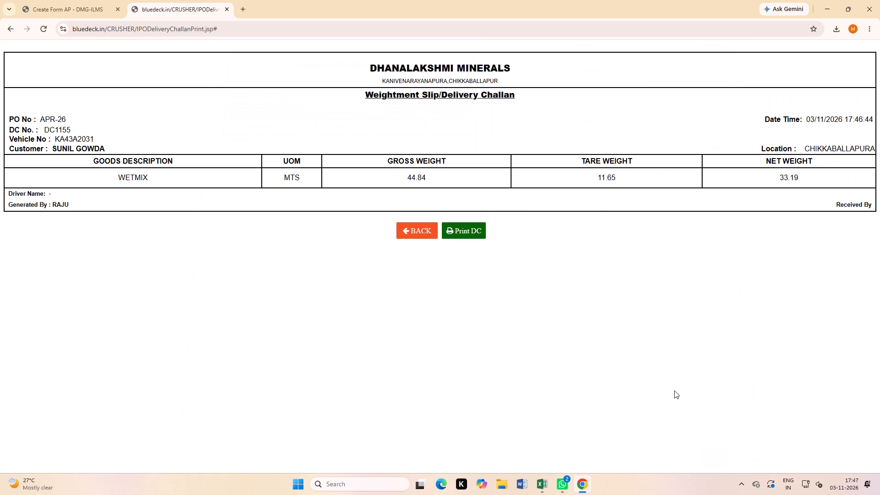
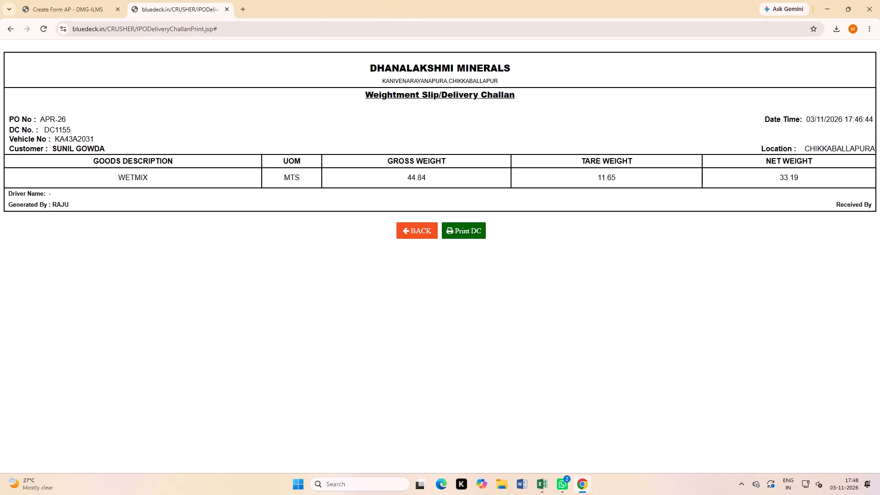
Return to DMG-ILMS, reload the Create Form AP page, and open the application type choices.
{"action": "left_click", "coordinate": [77, 10]}
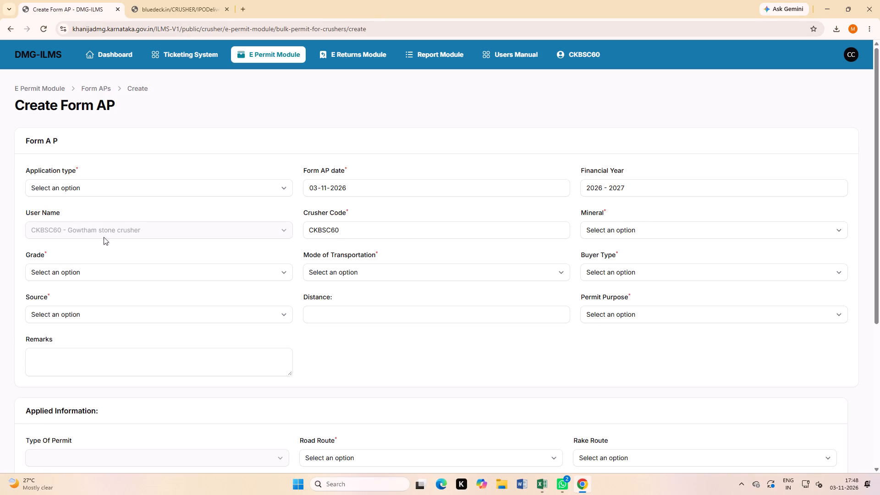
{"action": "left_click", "coordinate": [44, 29]}
{"action": "left_click", "coordinate": [159, 190]}
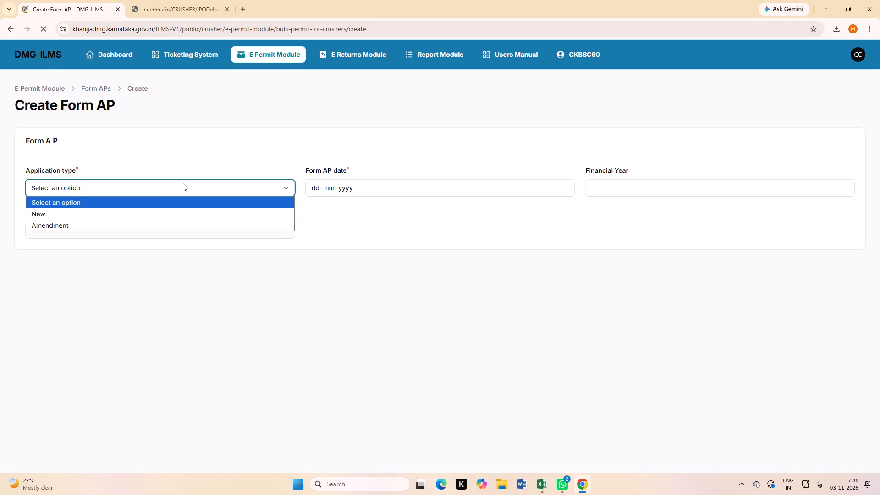
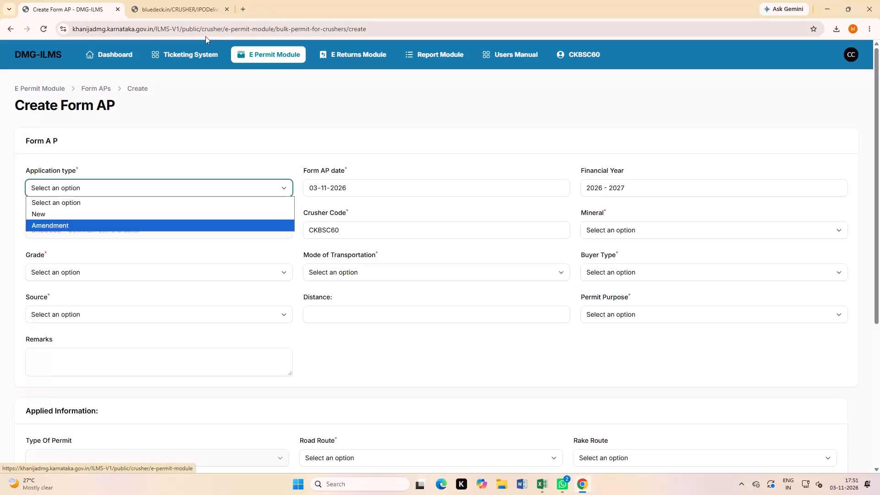
Start a new production information record with mineral Ordinary Building Stone and grade GSB.
{"action": "left_click", "coordinate": [275, 56]}
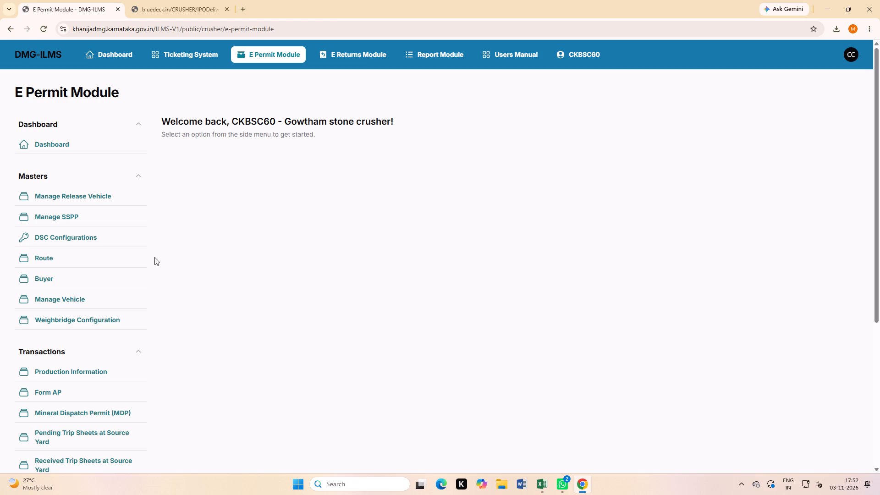
{"action": "left_click", "coordinate": [73, 373]}
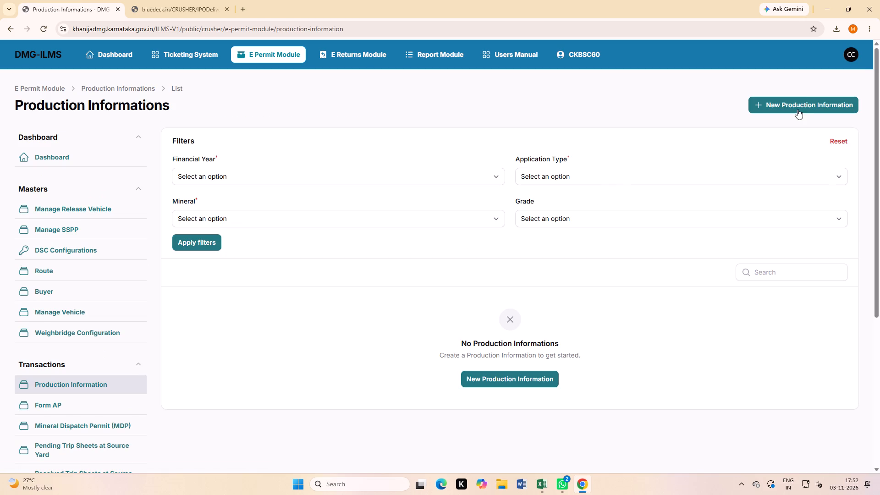
{"action": "left_click", "coordinate": [797, 109]}
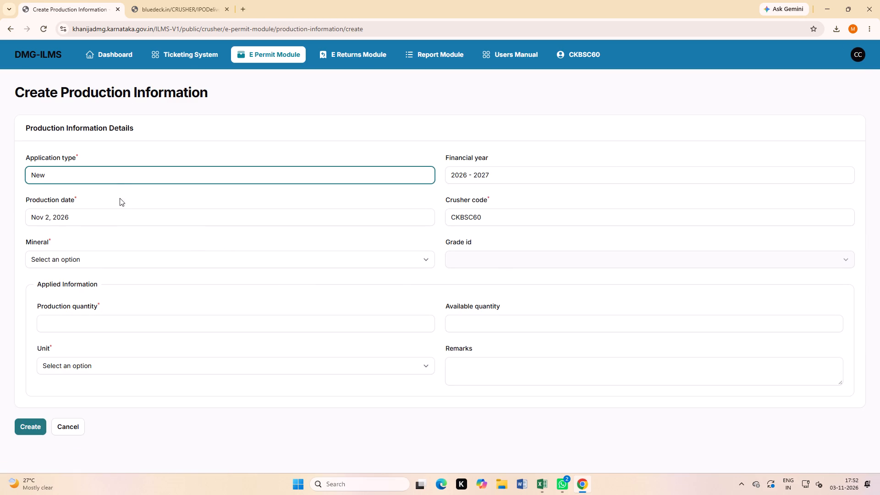
{"action": "left_click", "coordinate": [97, 261]}
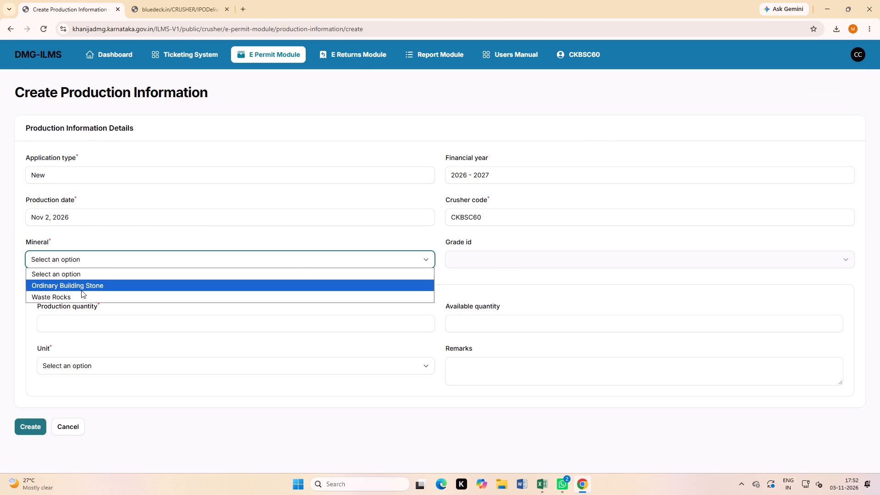
{"action": "left_click", "coordinate": [81, 290]}
{"action": "left_click", "coordinate": [498, 261]}
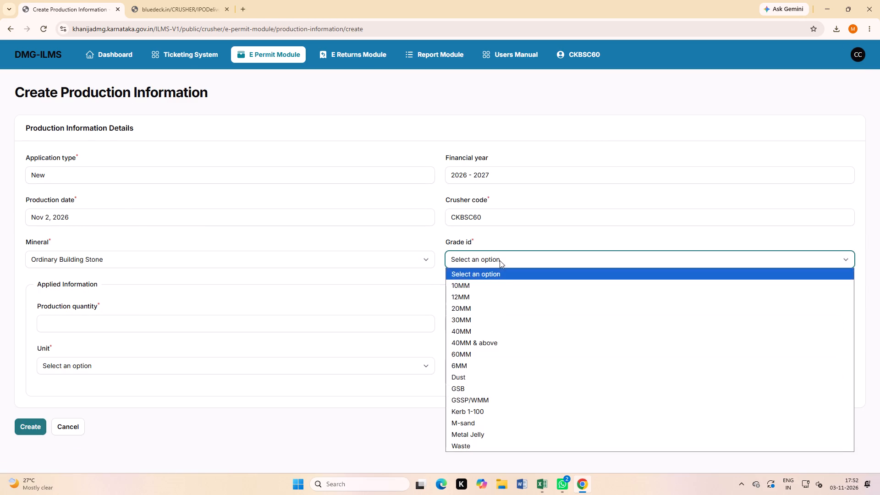
{"action": "left_click", "coordinate": [476, 390]}
Enter a production quantity of 228.18 in Metric Ton(MT) and create the GSB production record.
{"action": "left_click", "coordinate": [88, 325]}
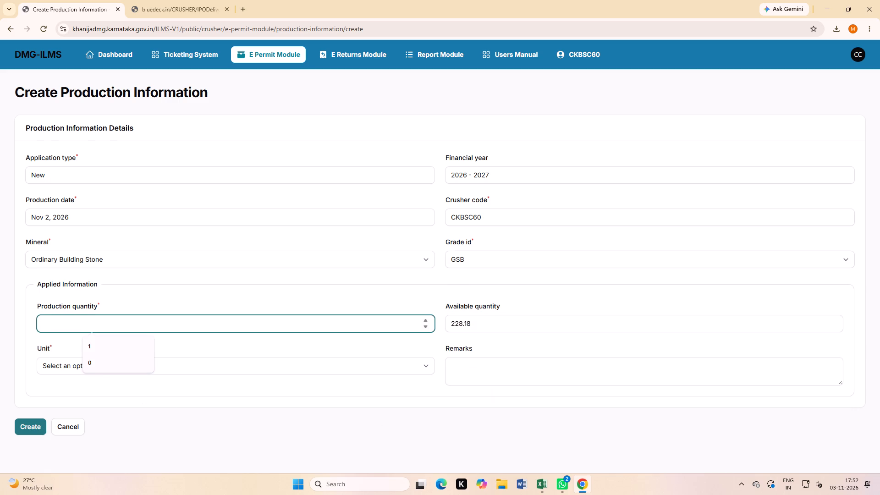
{"action": "key", "text": "2"}
{"action": "key", "text": "2"}
{"action": "key", "text": "8"}
{"action": "type", "text": ".18"}
{"action": "left_click", "coordinate": [82, 368]}
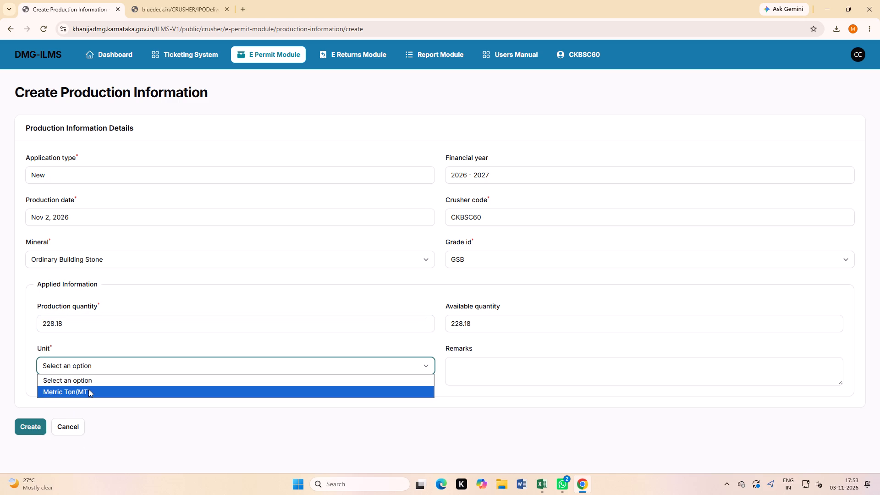
{"action": "left_click", "coordinate": [88, 389]}
{"action": "left_click", "coordinate": [35, 428]}
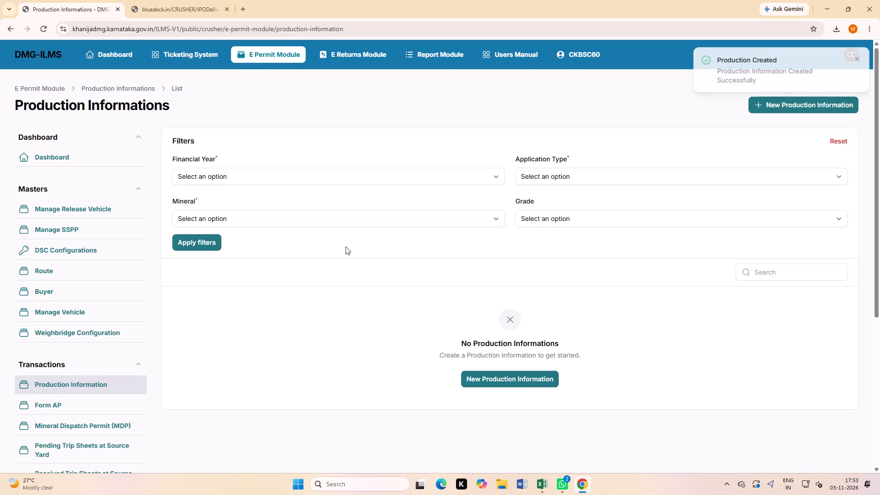
Start a new crusher Form AP and set its application type to New.
{"action": "left_click", "coordinate": [127, 407]}
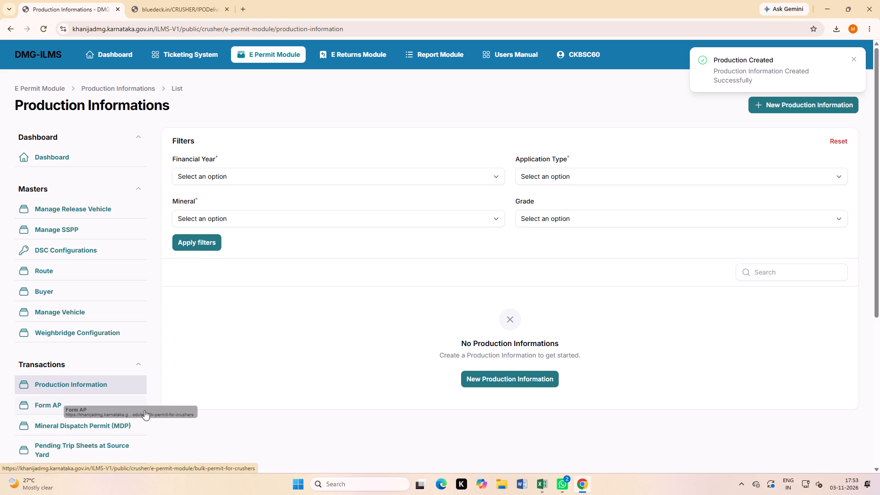
{"action": "left_click", "coordinate": [110, 401]}
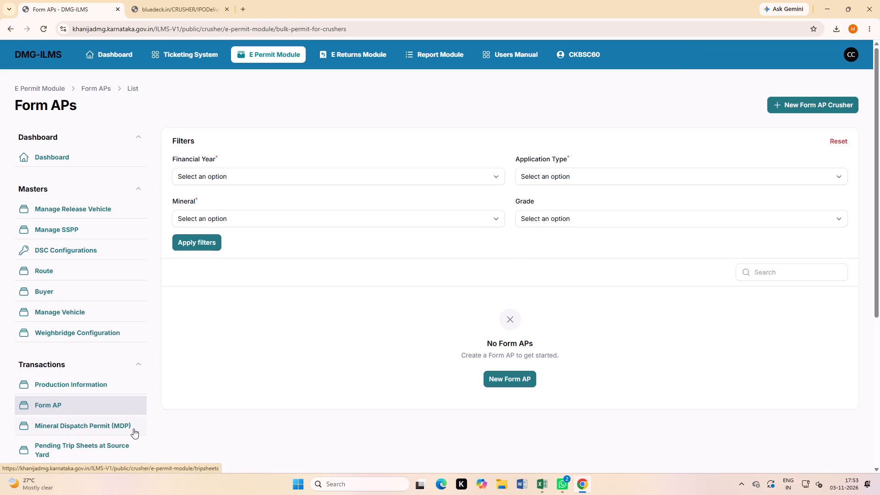
{"action": "left_click", "coordinate": [794, 104]}
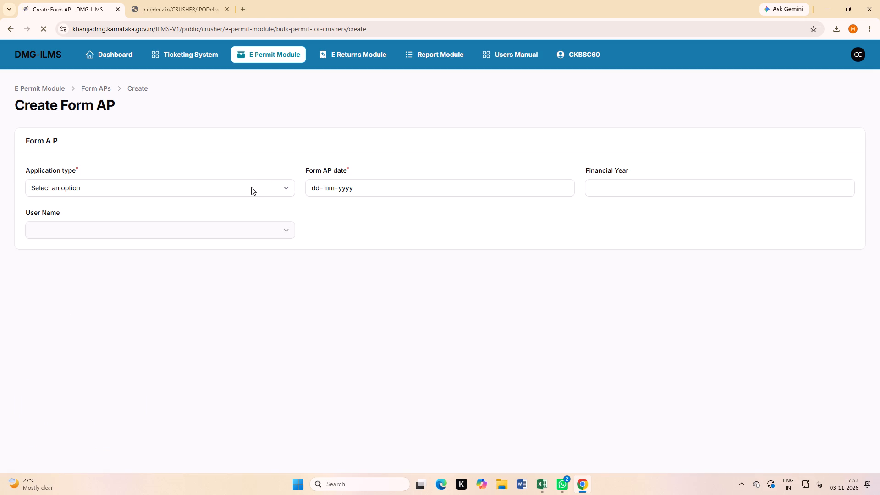
{"action": "left_click", "coordinate": [249, 189]}
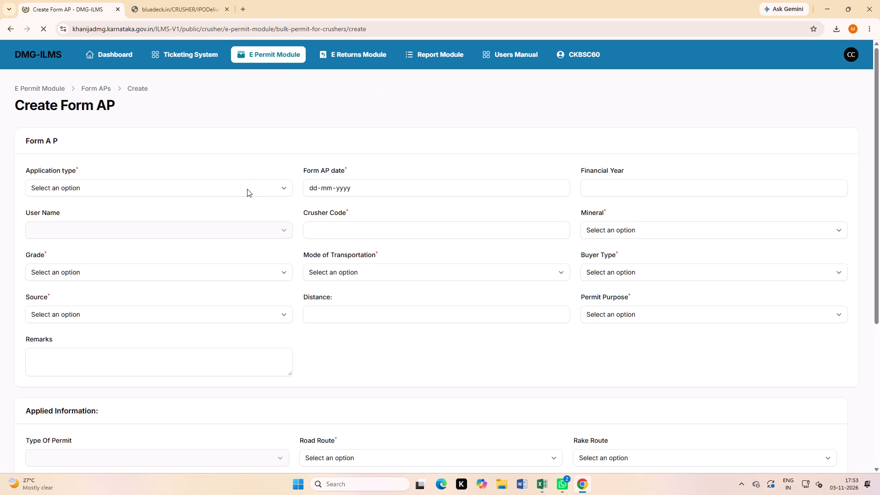
{"action": "left_click", "coordinate": [220, 188]}
{"action": "left_click", "coordinate": [218, 189]}
{"action": "left_click", "coordinate": [202, 215]}
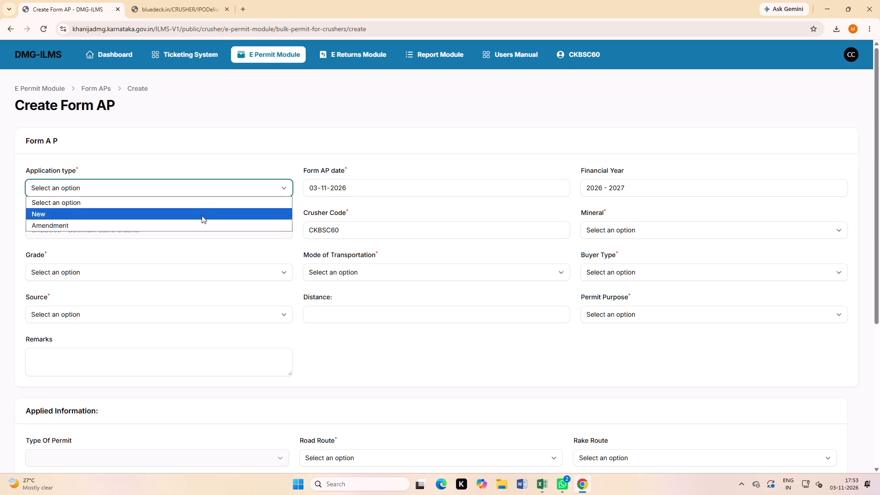
Set the Form AP's mineral to Ordinary Building Stone and its grade to GSB.
{"action": "left_click", "coordinate": [649, 229]}
{"action": "left_click", "coordinate": [636, 253]}
{"action": "left_click", "coordinate": [636, 257]}
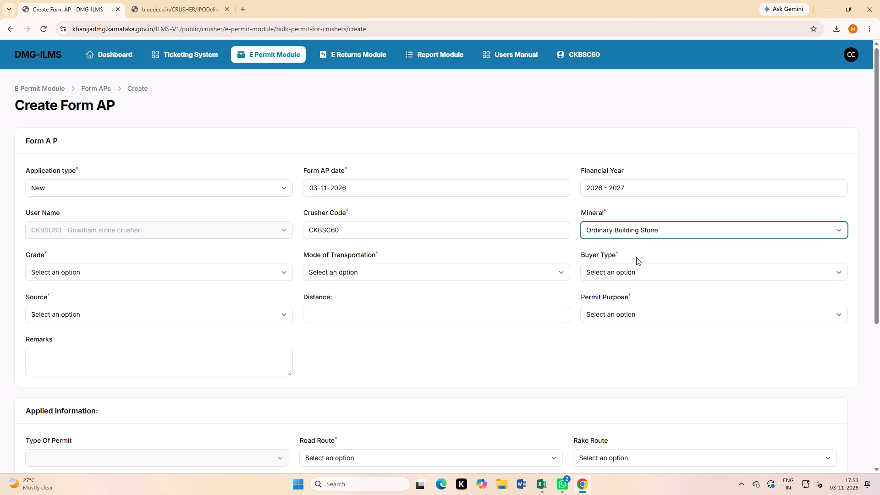
{"action": "left_click", "coordinate": [139, 268]}
{"action": "left_click", "coordinate": [139, 267]}
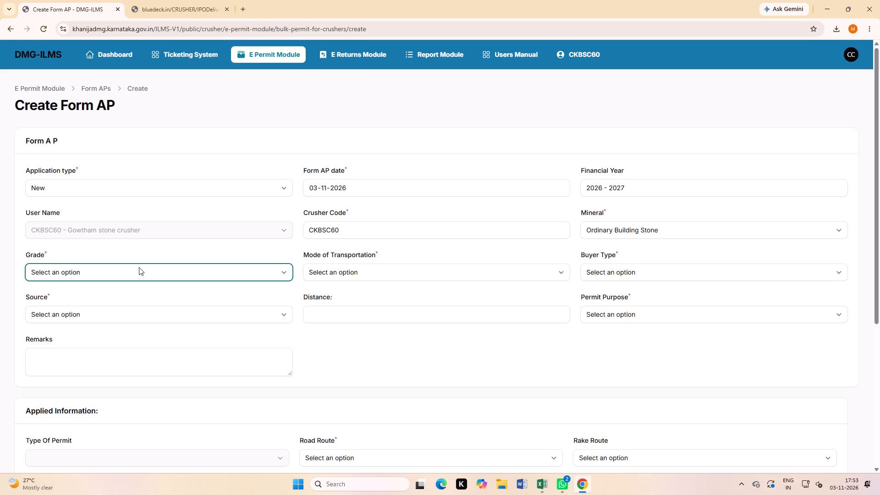
{"action": "left_click", "coordinate": [139, 267]}
{"action": "left_click", "coordinate": [139, 267]}
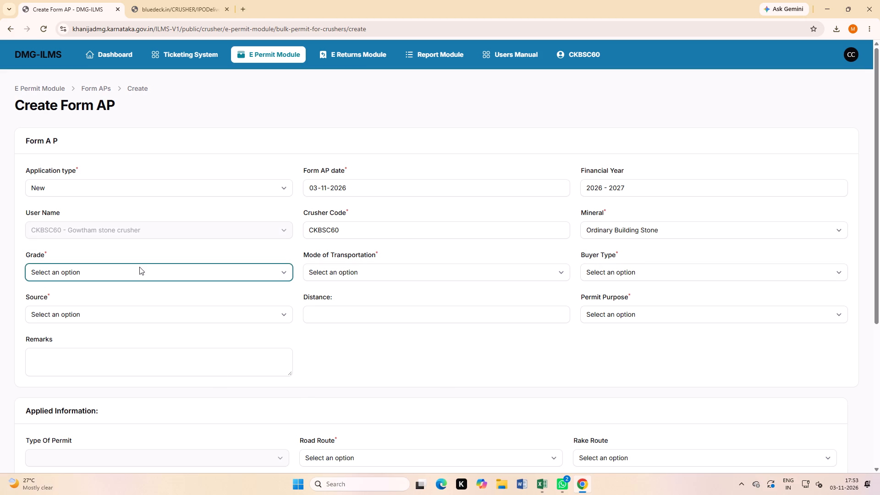
{"action": "left_click", "coordinate": [139, 267]}
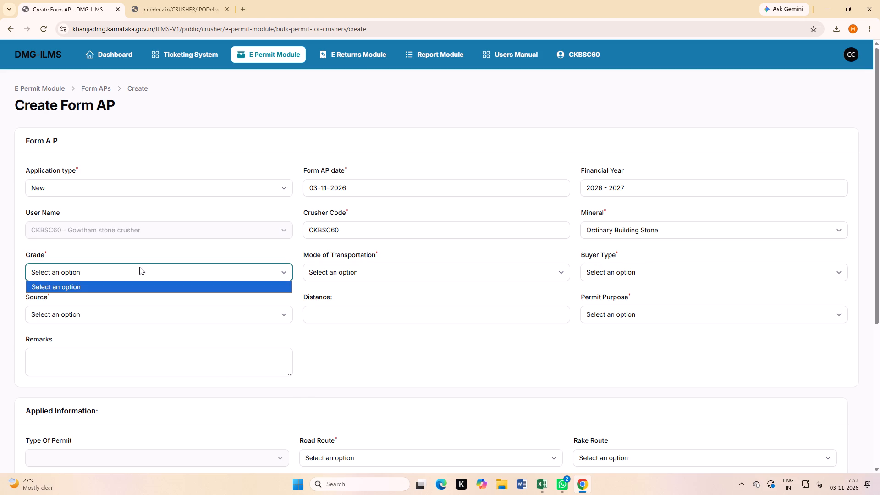
{"action": "left_click", "coordinate": [137, 269]}
{"action": "left_click", "coordinate": [137, 269]}
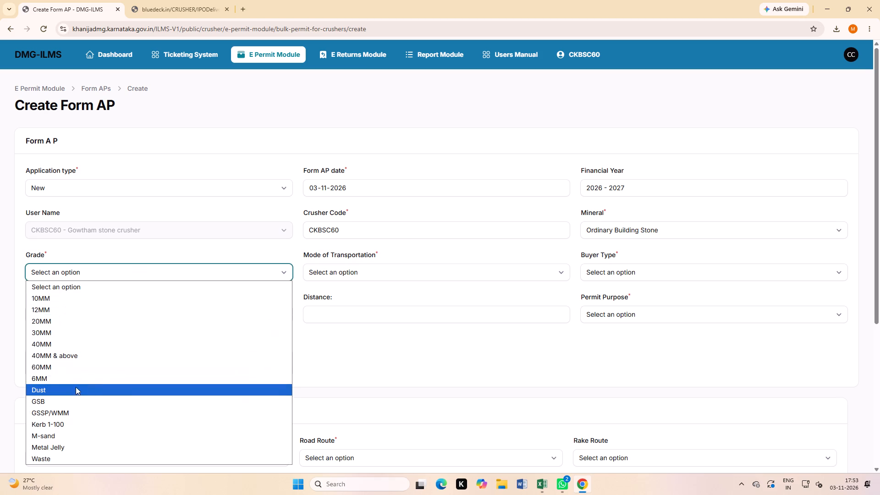
{"action": "left_click", "coordinate": [54, 399]}
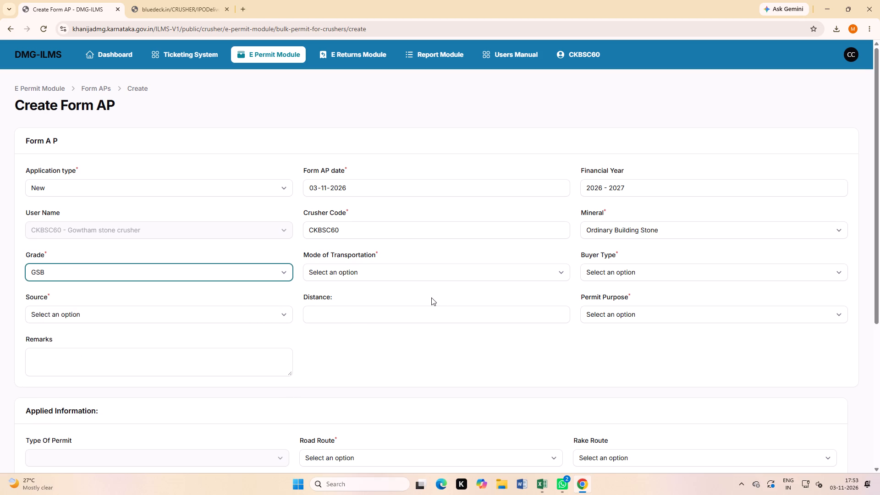
Set the mode of transportation to By Road, try Buyer as the buyer type, and reset the buyer type to unselected.
{"action": "left_click", "coordinate": [423, 269]}
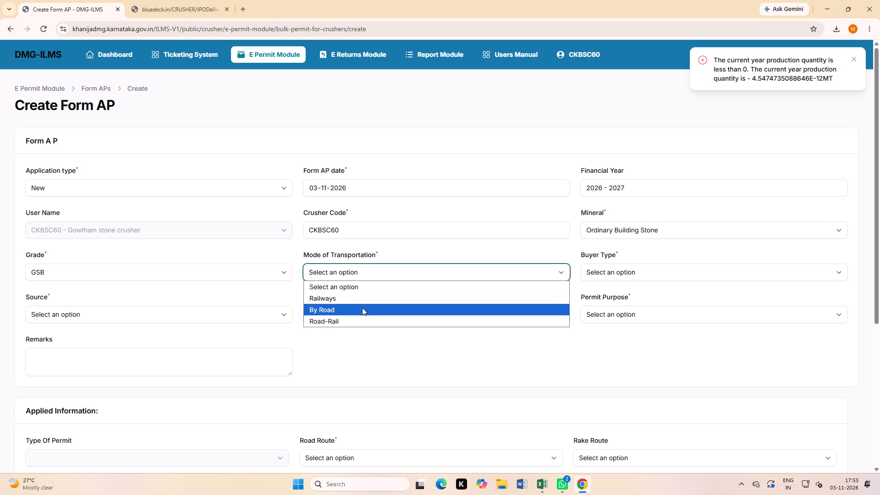
{"action": "left_click", "coordinate": [362, 308]}
{"action": "left_click", "coordinate": [610, 266]}
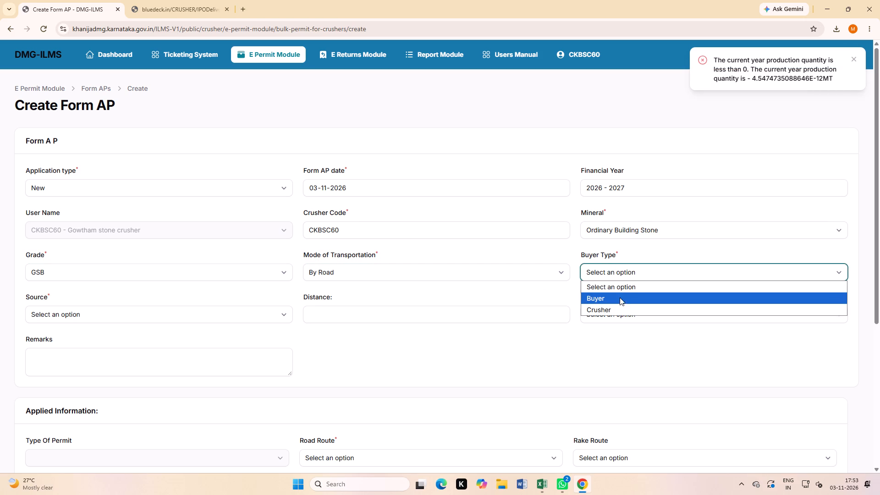
{"action": "left_click", "coordinate": [611, 301]}
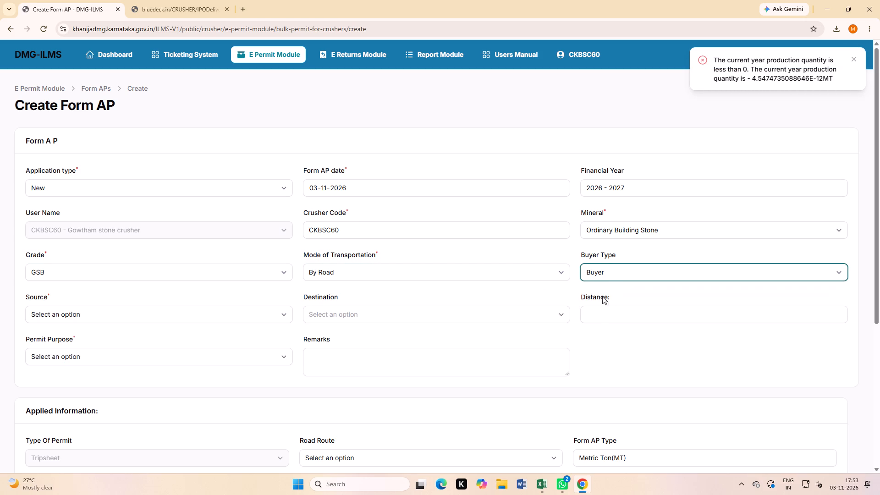
{"action": "left_click", "coordinate": [605, 275]}
{"action": "left_click", "coordinate": [611, 290]}
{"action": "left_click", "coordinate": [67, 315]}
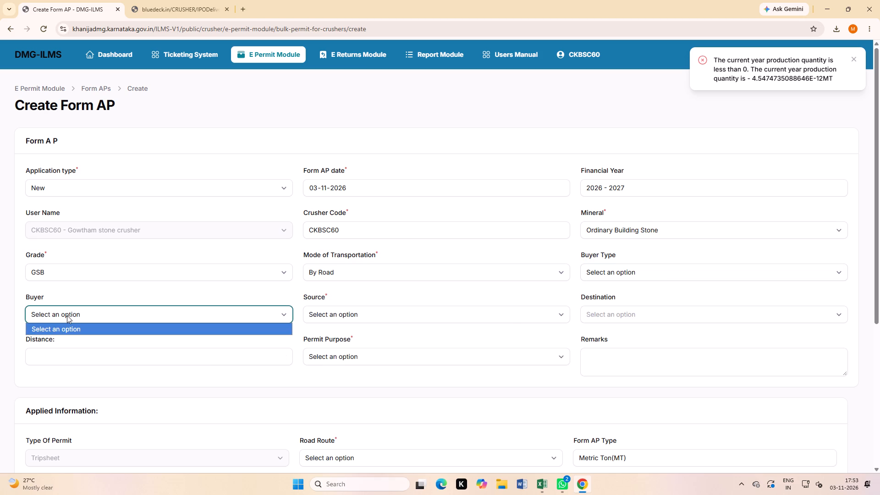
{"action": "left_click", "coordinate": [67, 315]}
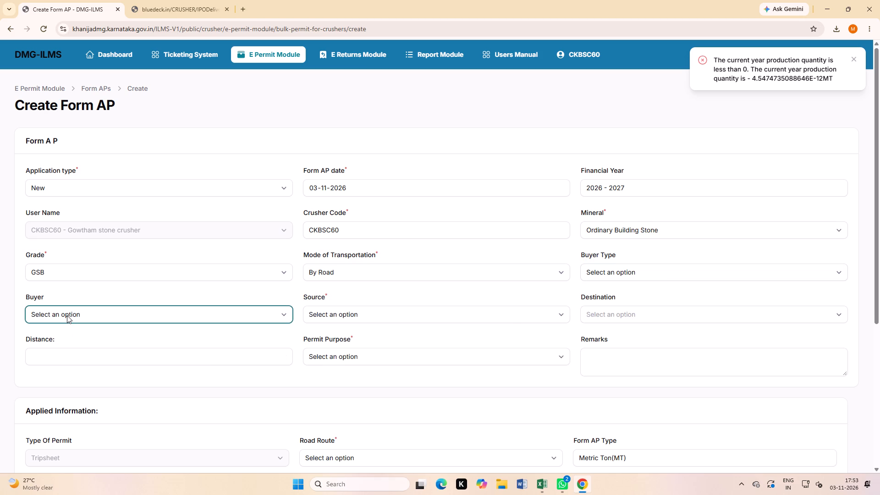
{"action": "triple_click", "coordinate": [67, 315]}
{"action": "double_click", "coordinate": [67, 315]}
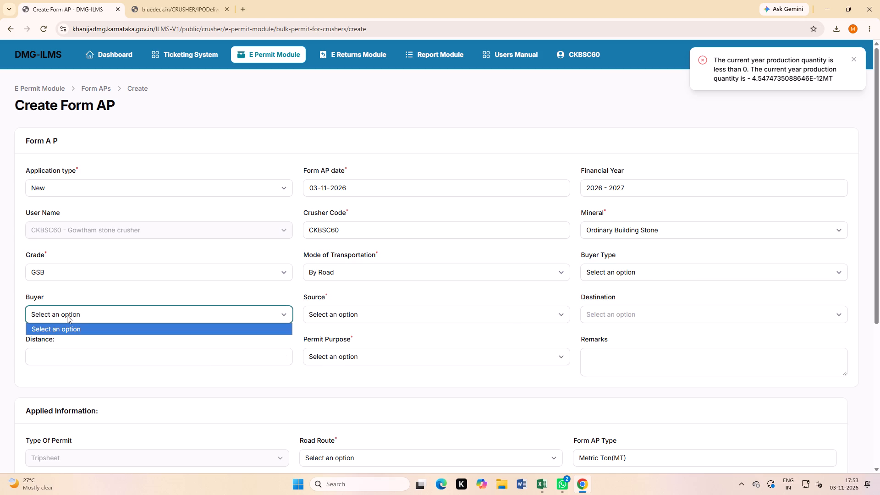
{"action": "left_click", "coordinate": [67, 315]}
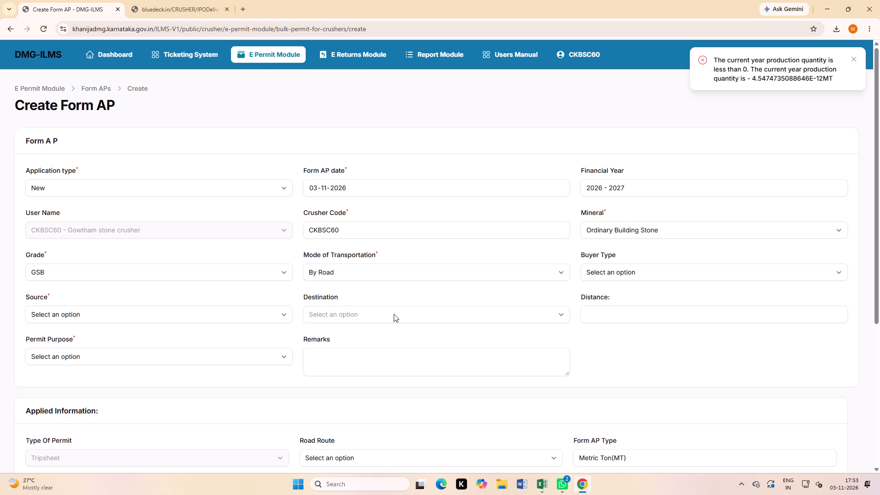
Set the source to Kanivenarayanapura and the permit purpose to D2 -InState sale to Mineral based Industry.
{"action": "left_click", "coordinate": [83, 313]}
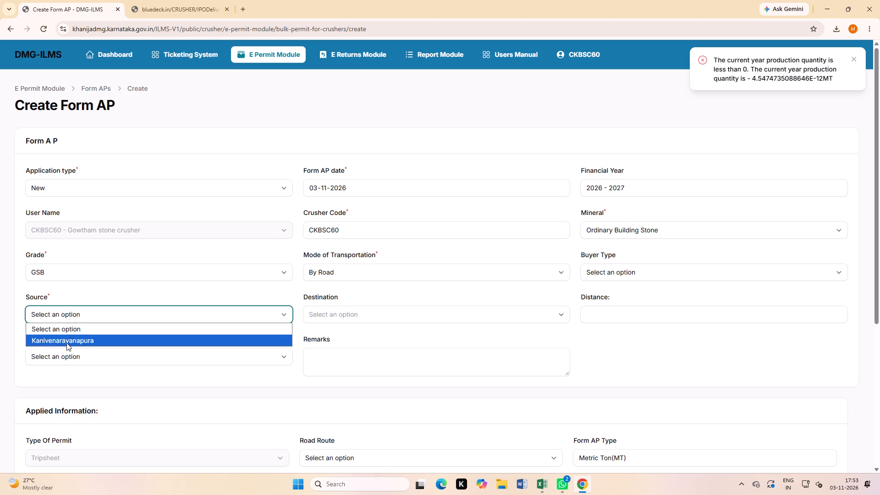
{"action": "left_click", "coordinate": [66, 343]}
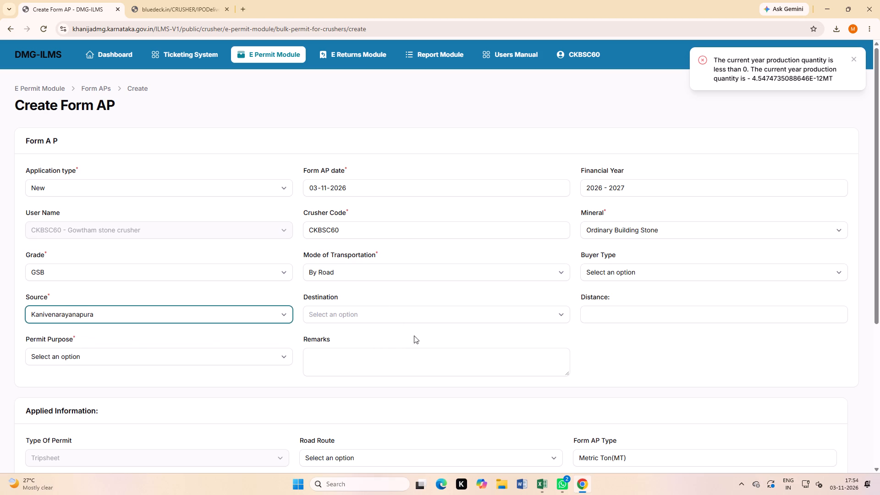
{"action": "left_click", "coordinate": [379, 313]}
{"action": "left_click", "coordinate": [379, 313]}
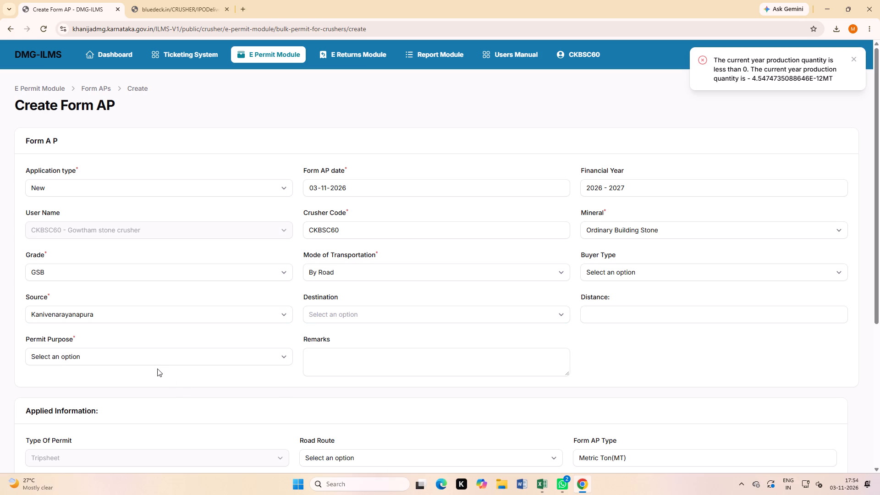
{"action": "left_click", "coordinate": [148, 360]}
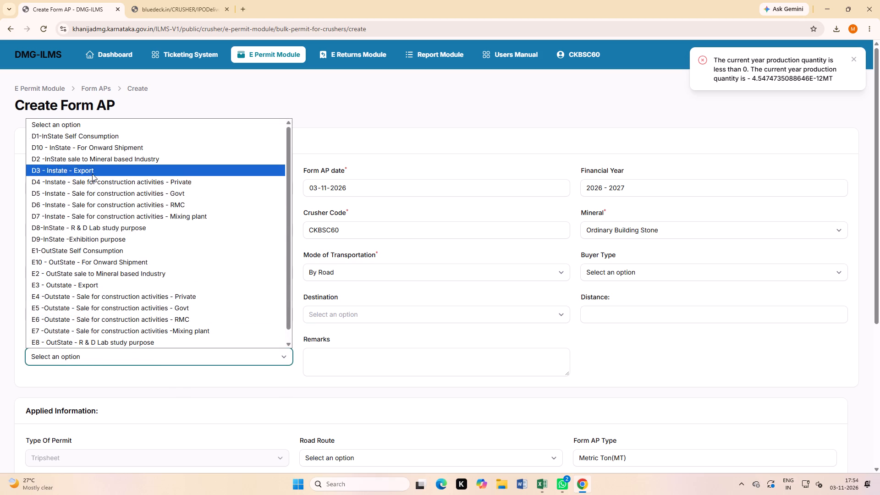
{"action": "left_click", "coordinate": [96, 162]}
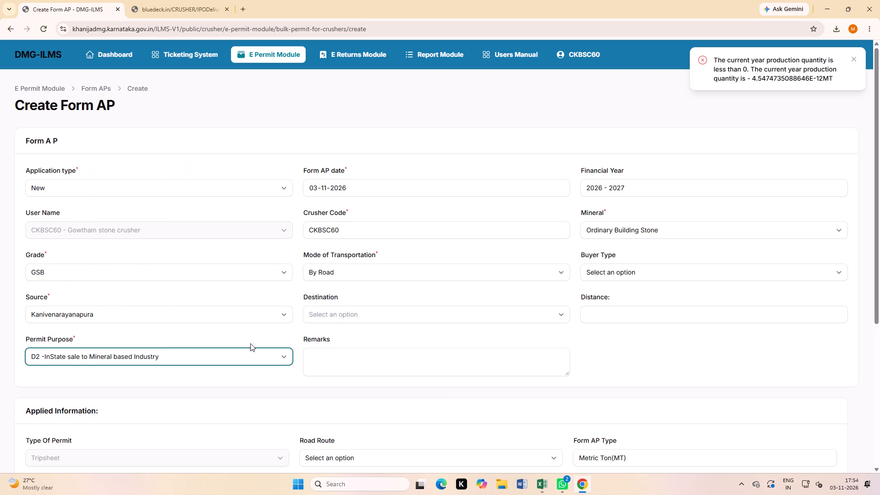
Enter a Form AP quantity of 253.19 and create the GSB Form AP.
{"action": "scroll", "coordinate": [532, 352], "scroll_direction": "down", "scroll_amount": 4}
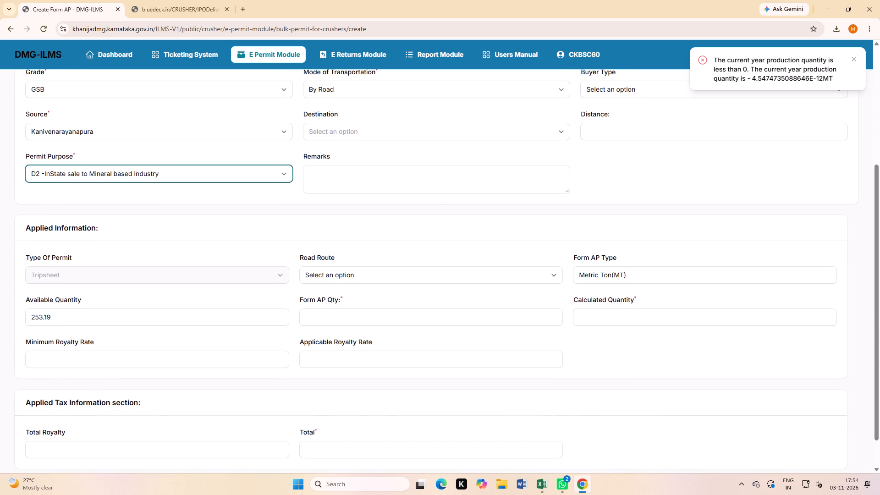
{"action": "left_click_drag", "start_coordinate": [340, 315], "coordinate": [347, 313]}
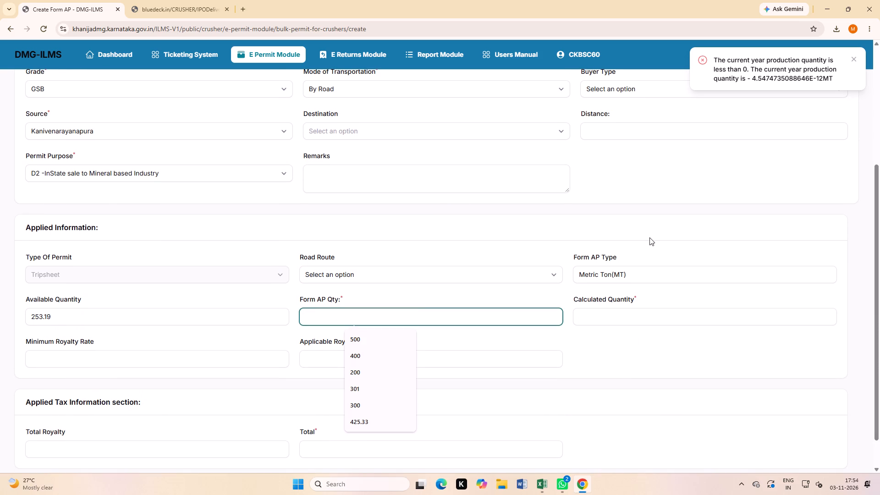
{"action": "type", "text": "253.19"}
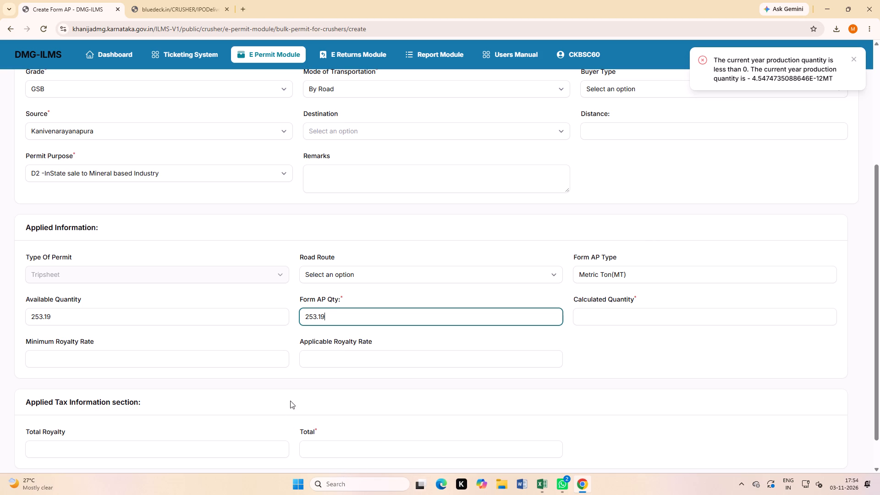
{"action": "scroll", "coordinate": [287, 389], "scroll_direction": "down", "scroll_amount": 1}
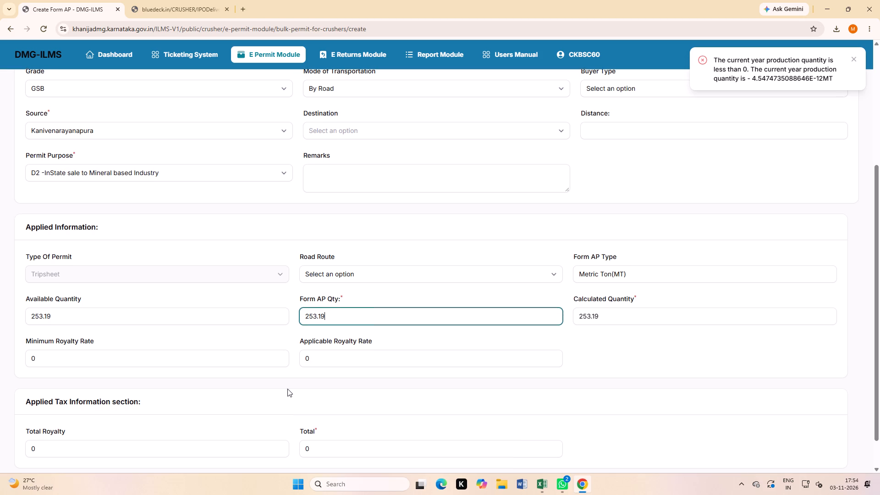
{"action": "scroll", "coordinate": [287, 389], "scroll_direction": "down", "scroll_amount": 3}
{"action": "left_click", "coordinate": [33, 455]}
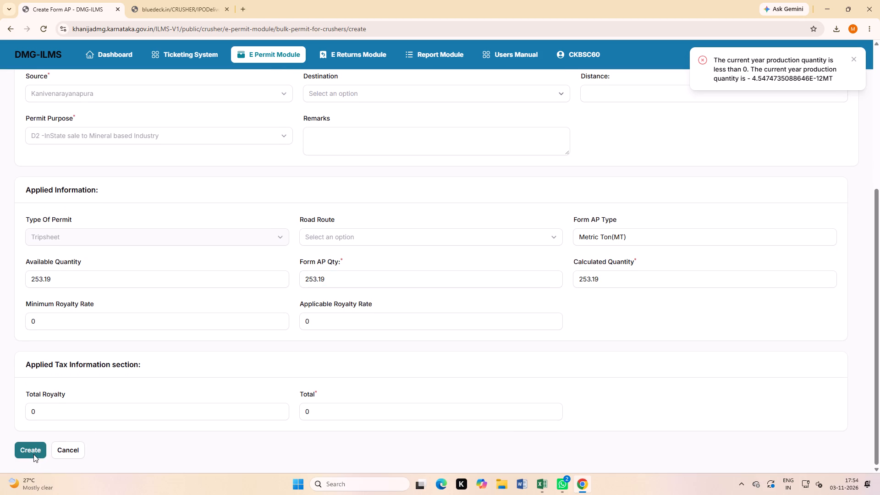
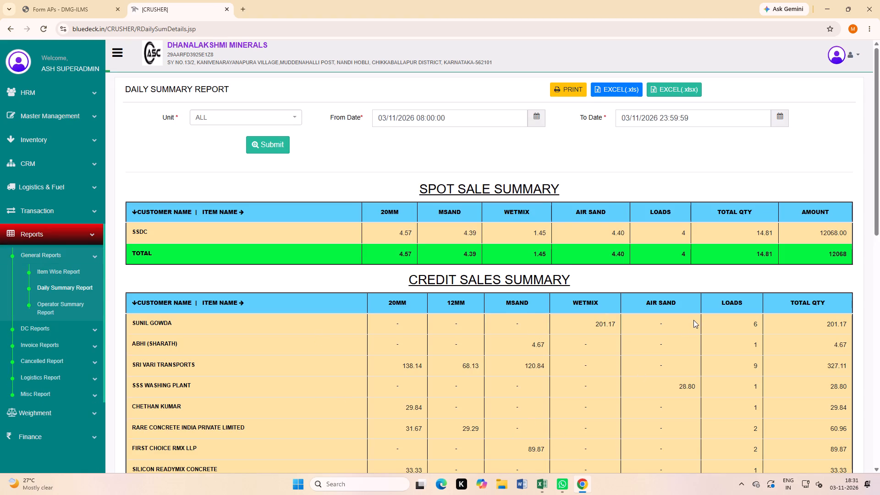
Review the sales, inward and outward summaries in the daily summary report, and open the Inward Item Weight page under Weighment.
{"action": "scroll", "coordinate": [431, 298], "scroll_direction": "down", "scroll_amount": 3}
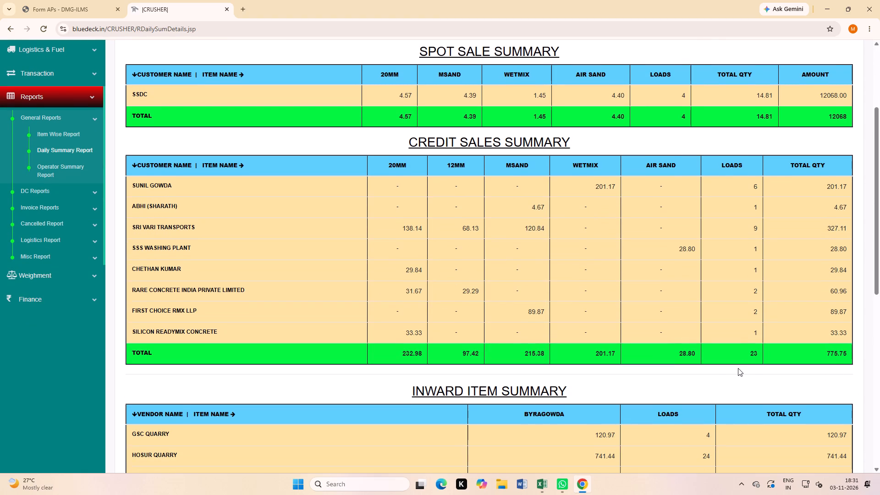
{"action": "scroll", "coordinate": [738, 368], "scroll_direction": "down", "scroll_amount": 5}
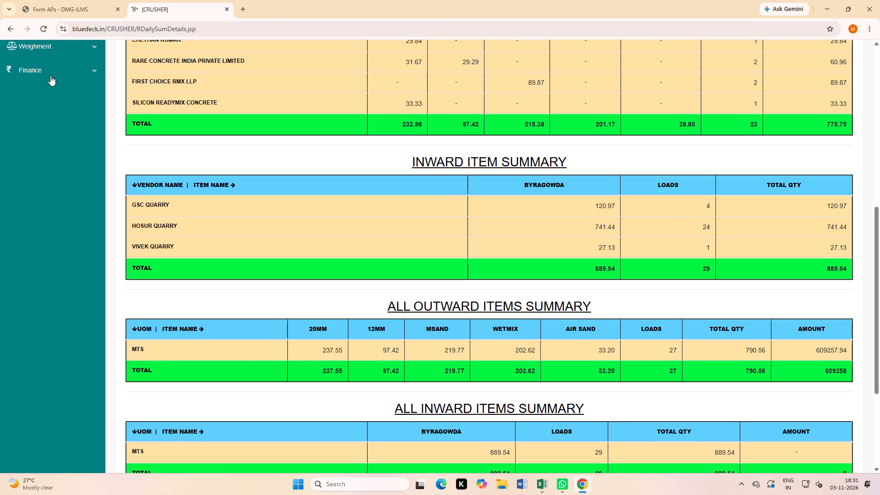
{"action": "left_click", "coordinate": [47, 51]}
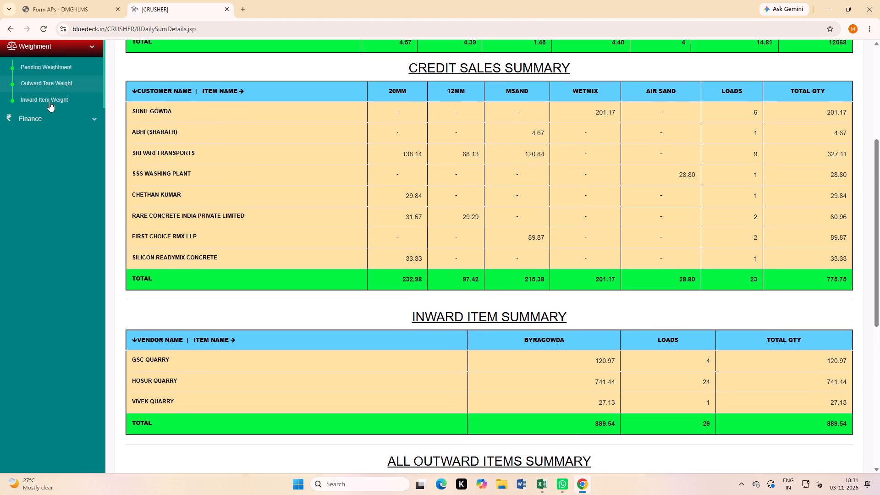
{"action": "left_click", "coordinate": [49, 102]}
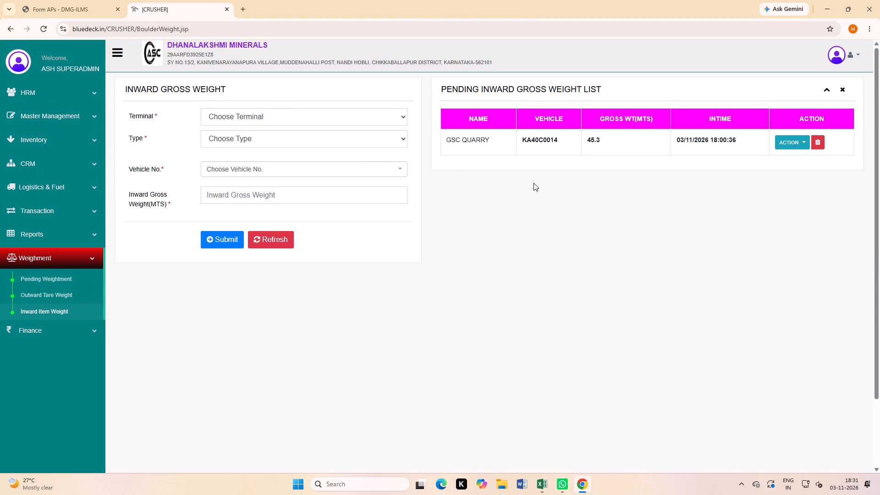
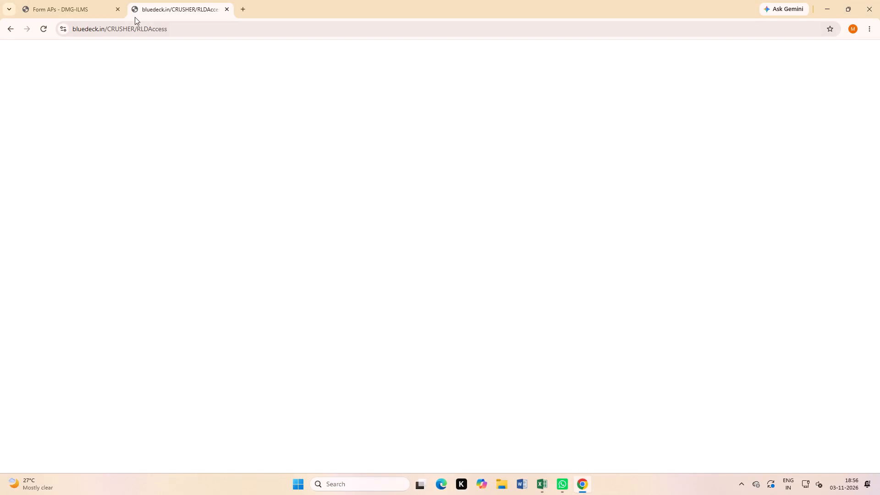
Reload the blank CRUSHER/RLDAccess page of the crusher system to try to bring its content back.
{"action": "left_click", "coordinate": [157, 11]}
{"action": "left_click", "coordinate": [42, 28]}
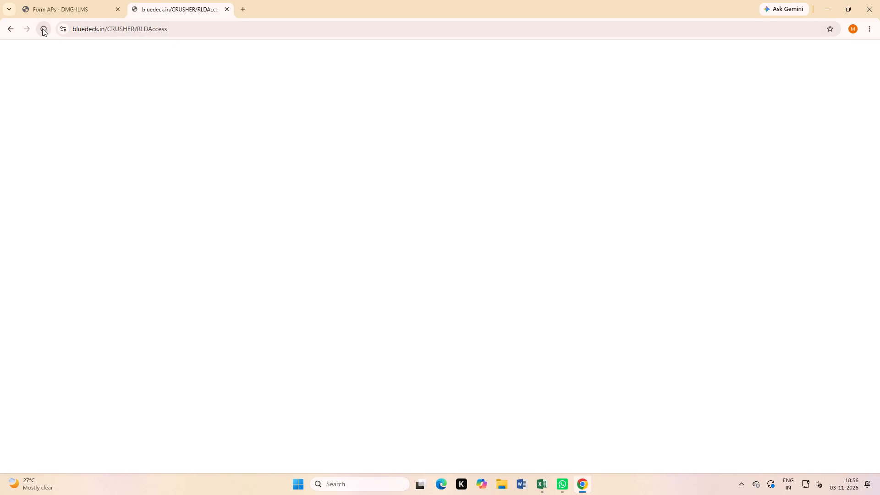
{"action": "left_click", "coordinate": [42, 28]}
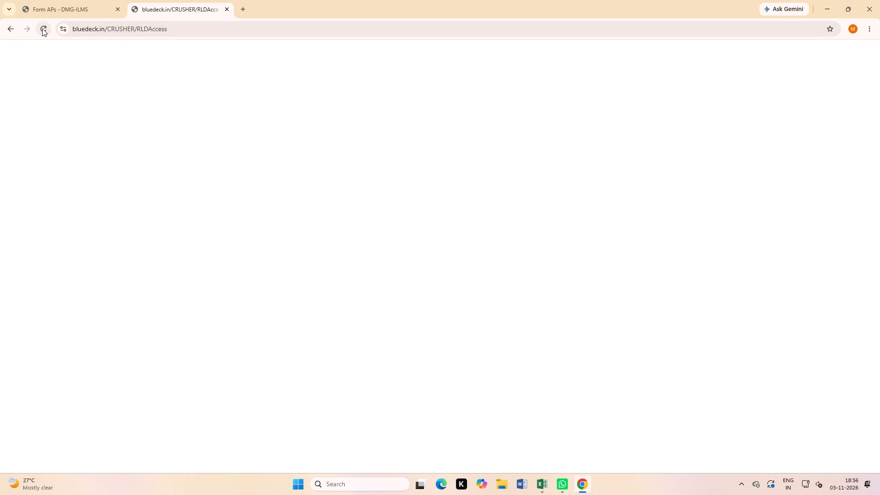
{"action": "left_click", "coordinate": [42, 28]}
{"action": "left_click", "coordinate": [41, 30]}
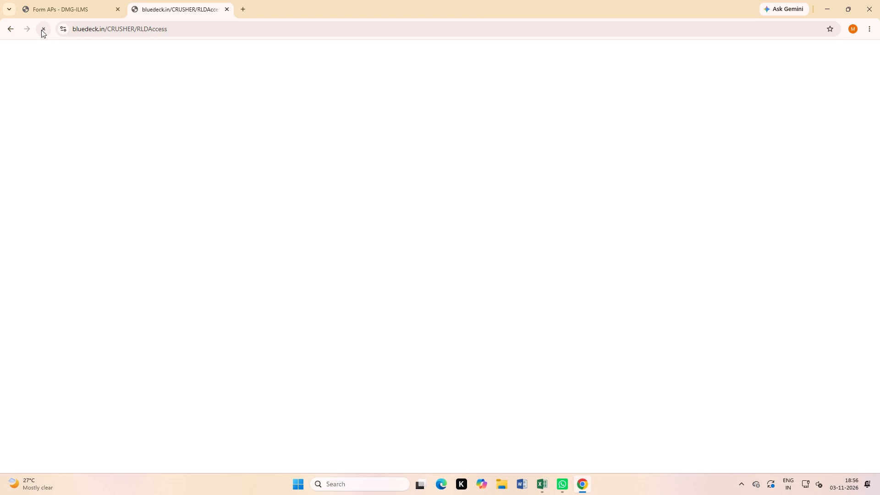
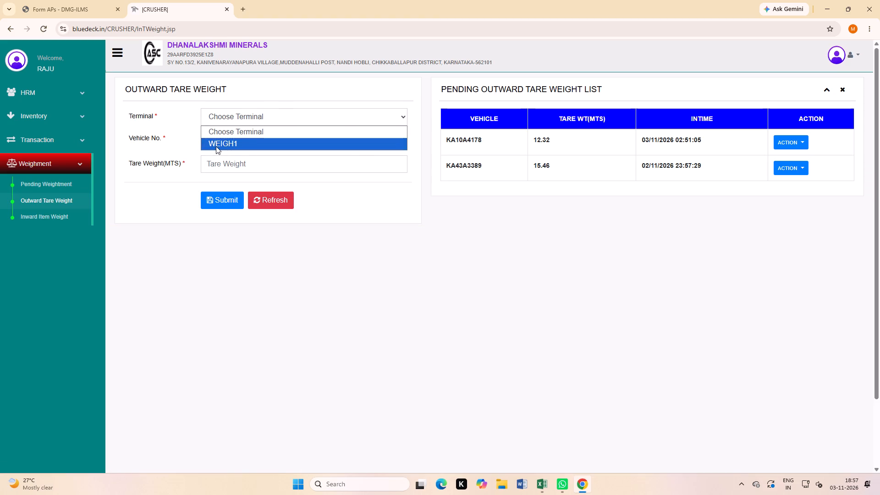
{"action": "left_click", "coordinate": [216, 146]}
{"action": "left_click", "coordinate": [224, 138]}
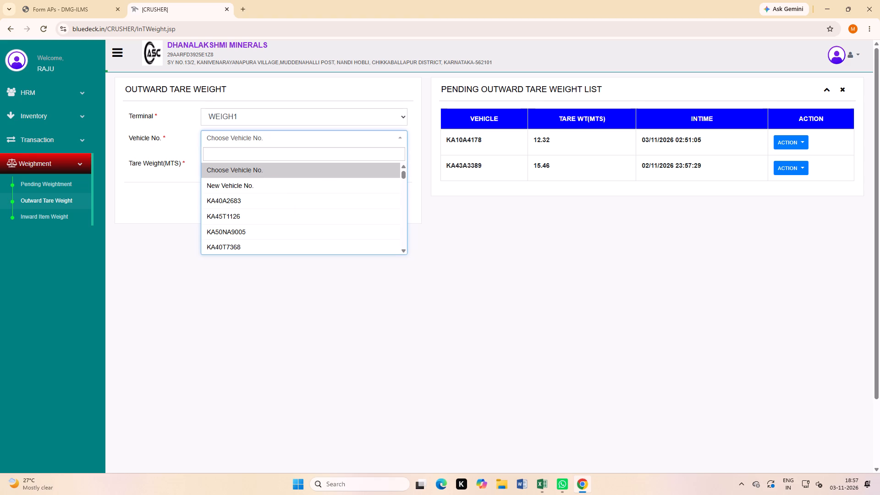
{"action": "left_click", "coordinate": [230, 156]}
{"action": "type", "text": "4175"}
{"action": "left_click", "coordinate": [224, 165]}
{"action": "left_click", "coordinate": [227, 166]}
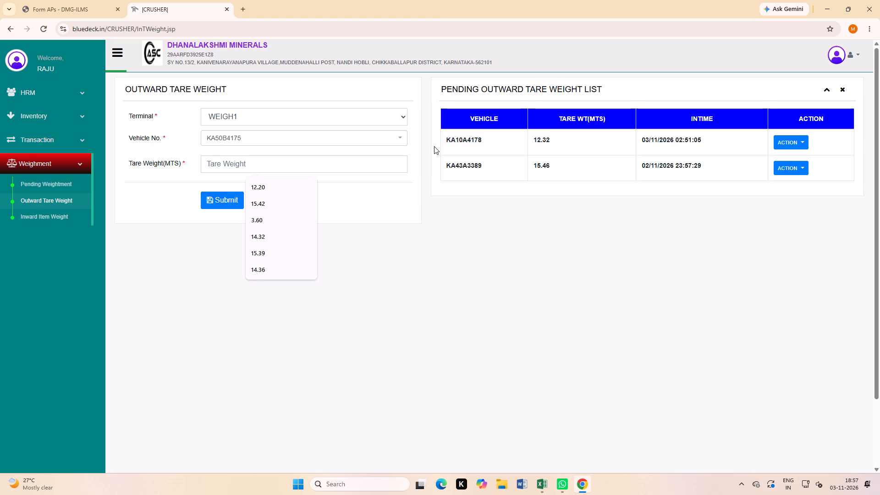
{"action": "type", "text": "14."}
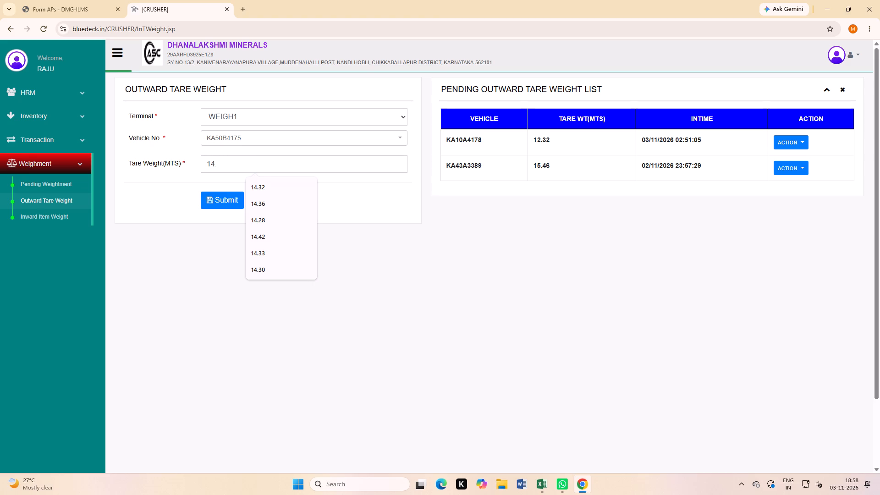
{"action": "key", "text": "3"}
{"action": "key", "text": "8"}
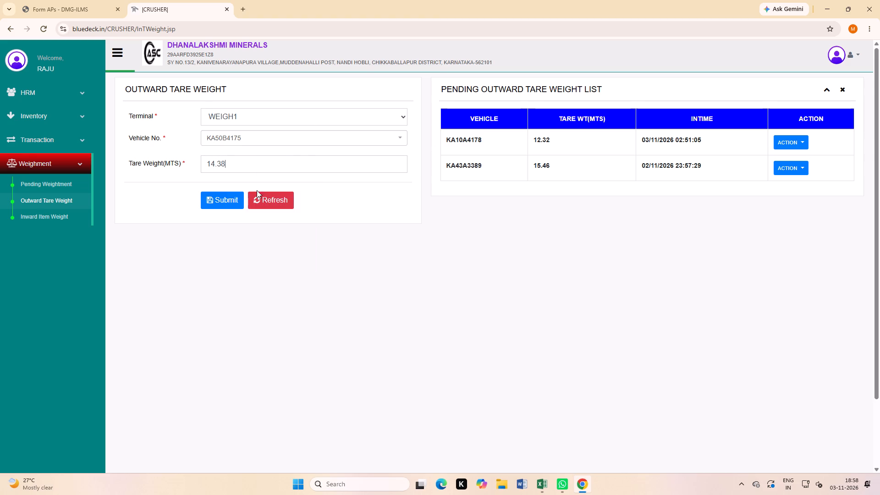
{"action": "left_click", "coordinate": [236, 200]}
{"action": "left_click", "coordinate": [797, 140]}
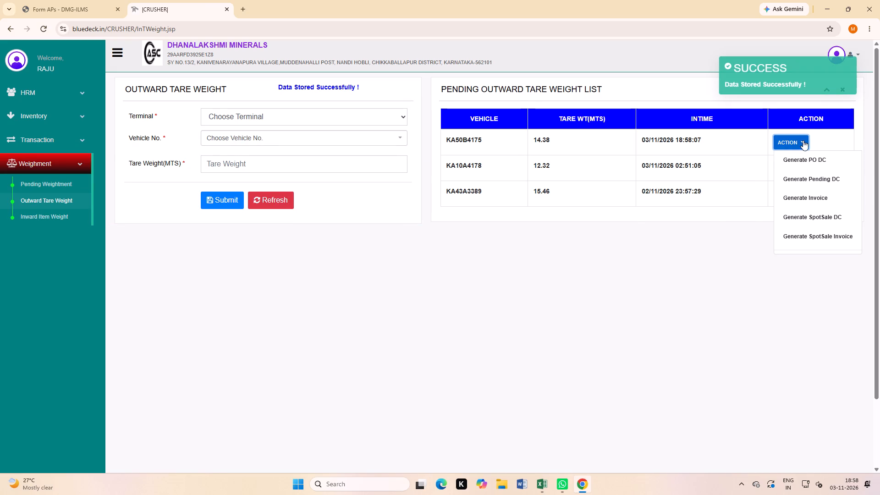
{"action": "left_click", "coordinate": [805, 180]}
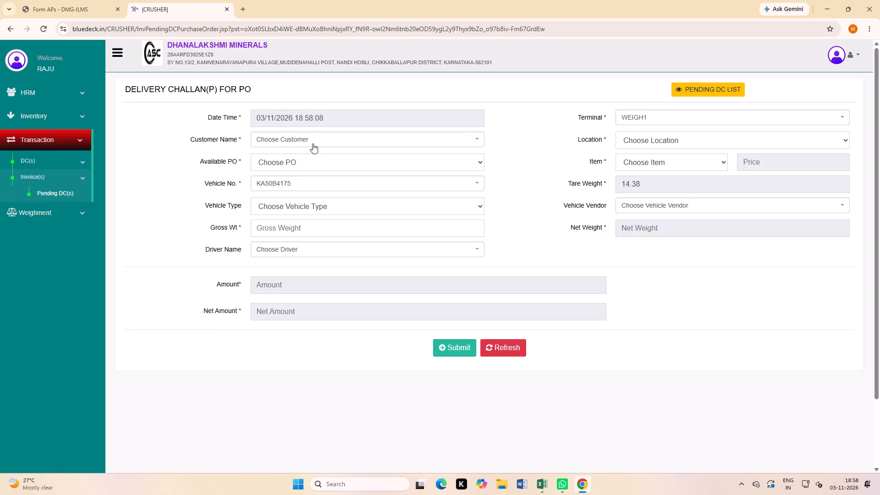
{"action": "left_click", "coordinate": [312, 143]}
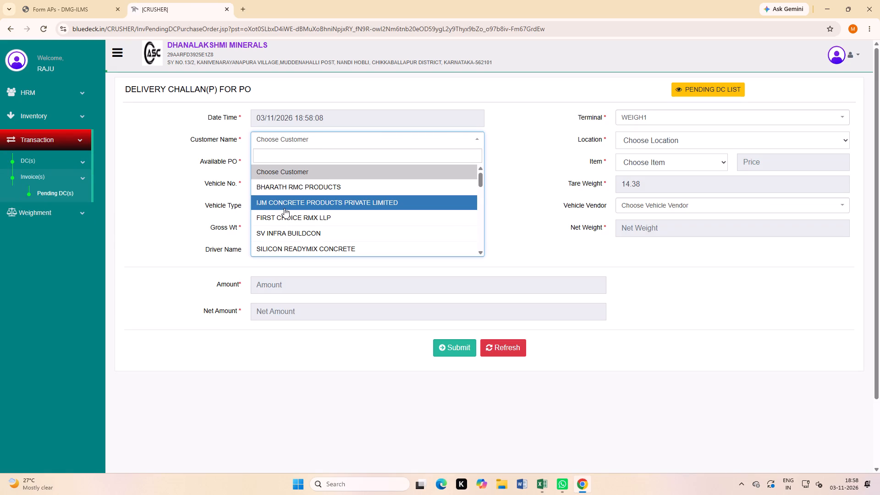
{"action": "left_click", "coordinate": [288, 158]}
{"action": "key", "text": "f"}
{"action": "key", "text": "i"}
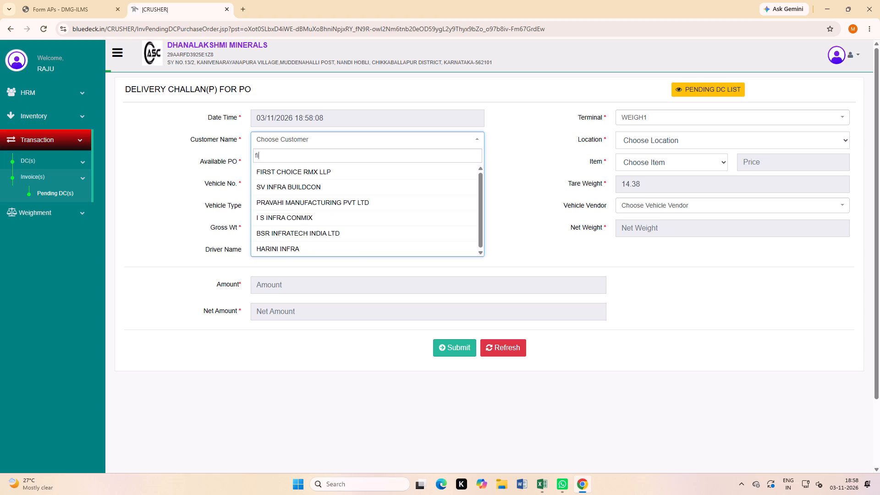
{"action": "left_click", "coordinate": [282, 174]}
{"action": "left_click", "coordinate": [649, 137]}
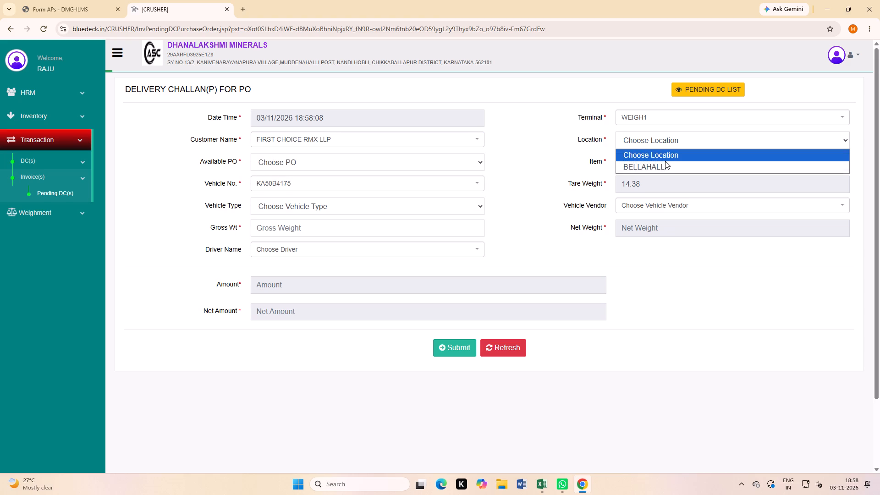
{"action": "left_click", "coordinate": [662, 162]}
{"action": "left_click", "coordinate": [320, 164]}
{"action": "left_click", "coordinate": [302, 186]}
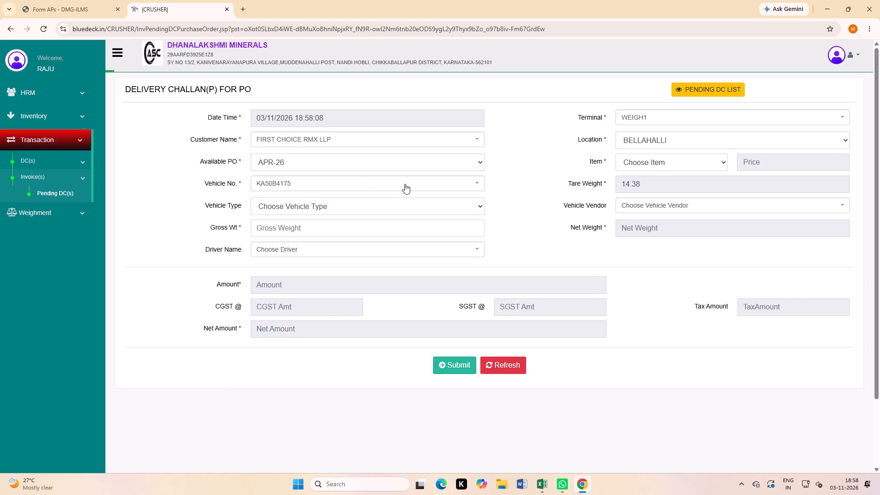
{"action": "left_click", "coordinate": [638, 161]}
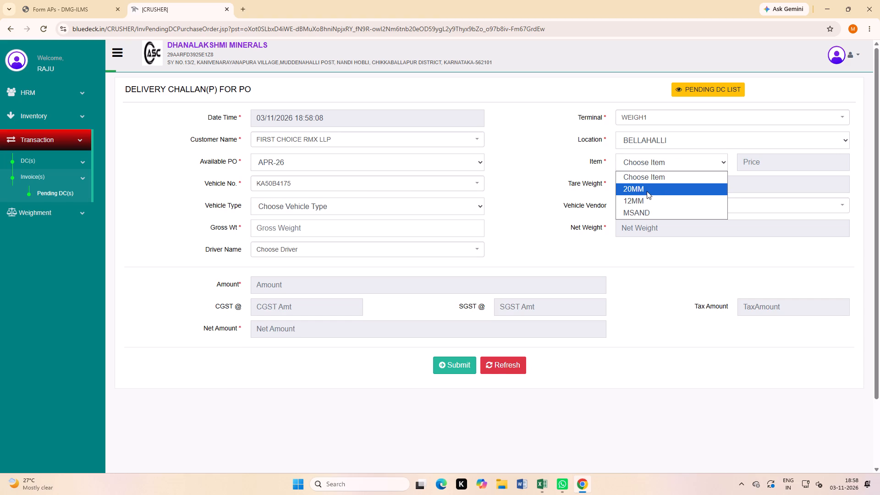
{"action": "left_click", "coordinate": [647, 191]}
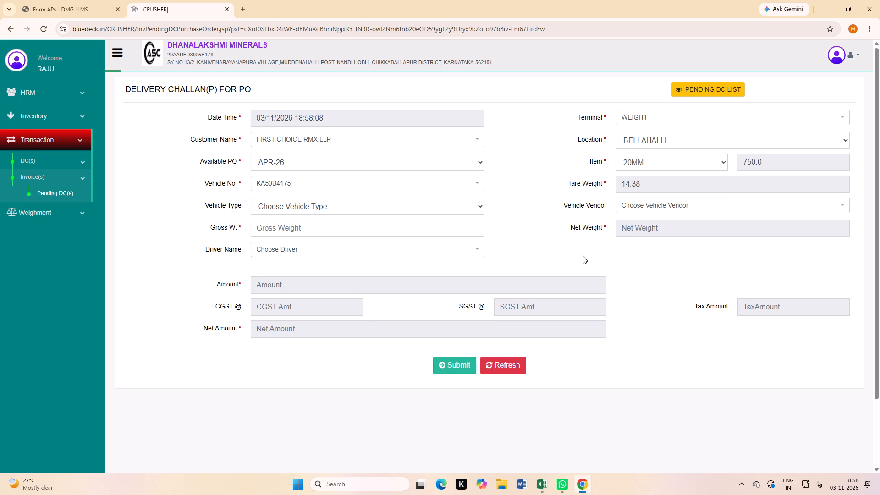
Enter a gross weight of 51.98 on the delivery challan and submit it.
{"action": "left_click", "coordinate": [286, 227]}
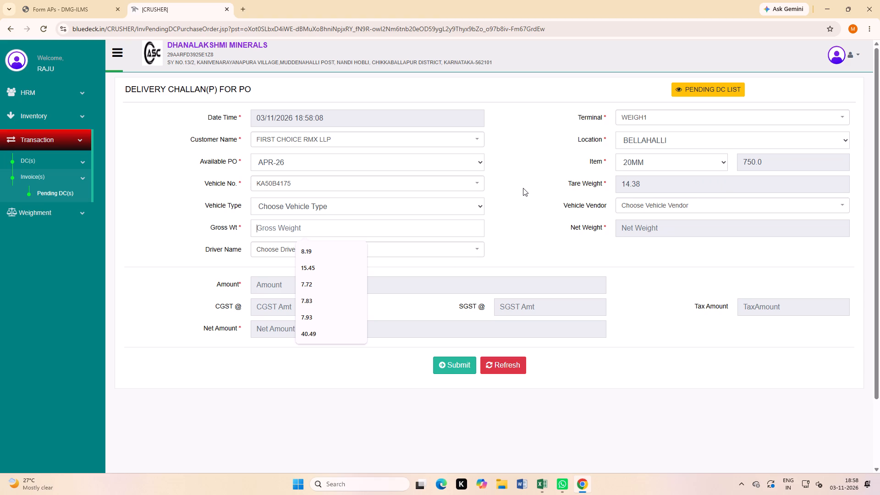
{"action": "type", "text": "51.98"}
{"action": "left_click", "coordinate": [522, 205]}
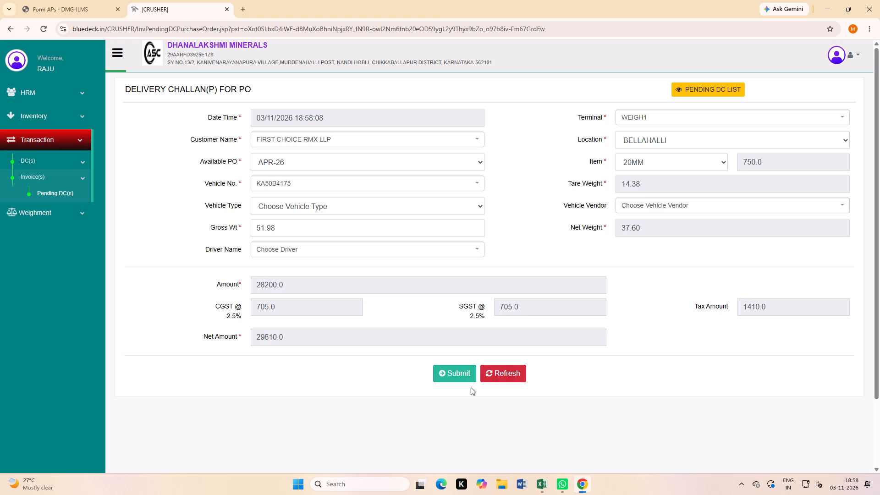
{"action": "left_click", "coordinate": [462, 384]}
{"action": "left_click", "coordinate": [458, 379]}
{"action": "left_click", "coordinate": [418, 278]}
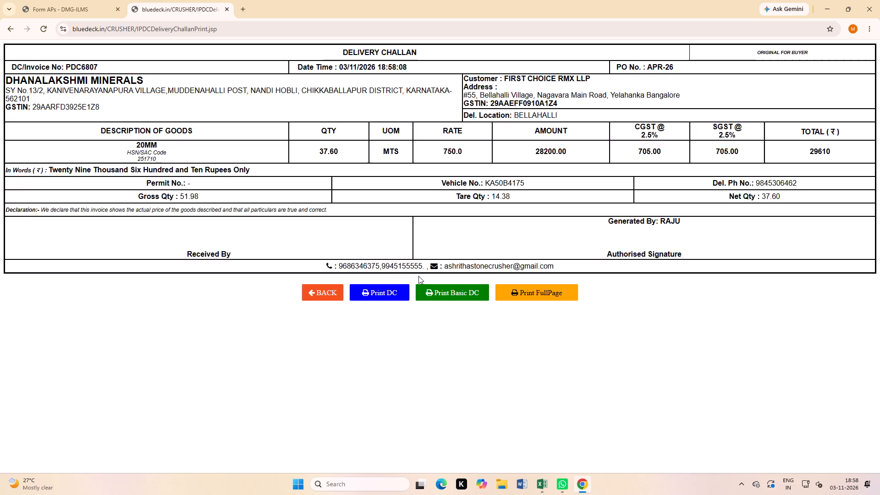
{"action": "left_click", "coordinate": [455, 296]}
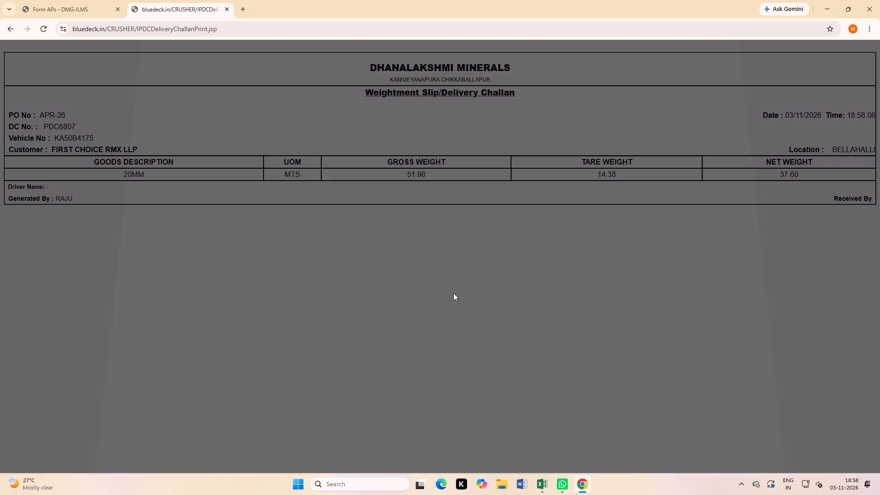
{"action": "double_click", "coordinate": [665, 150]}
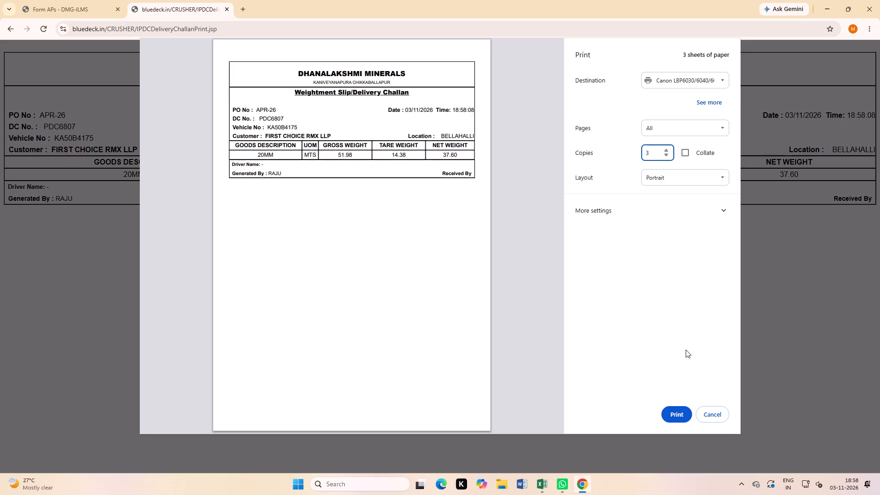
{"action": "left_click", "coordinate": [673, 420]}
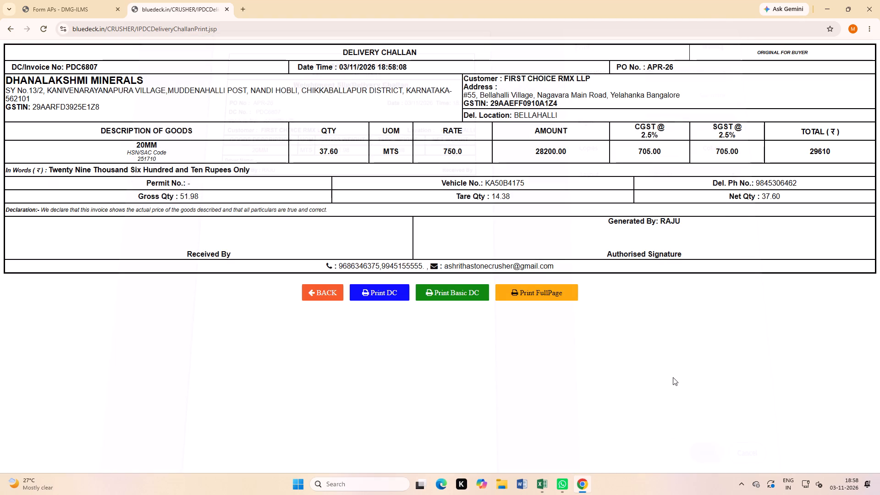